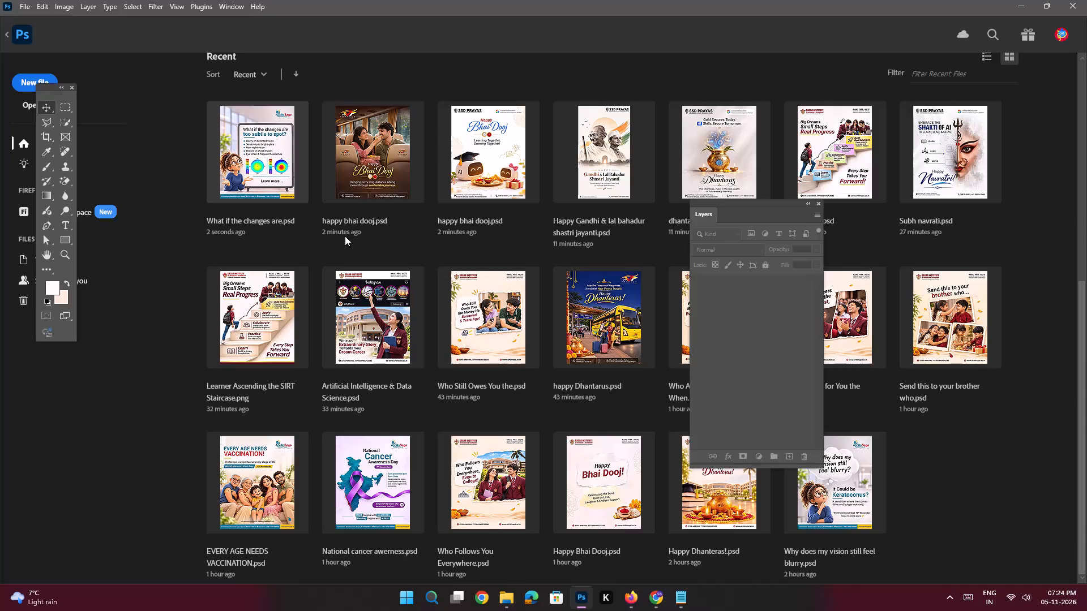
Open the recent file happy Dhantarus.psd.
click(635, 342)
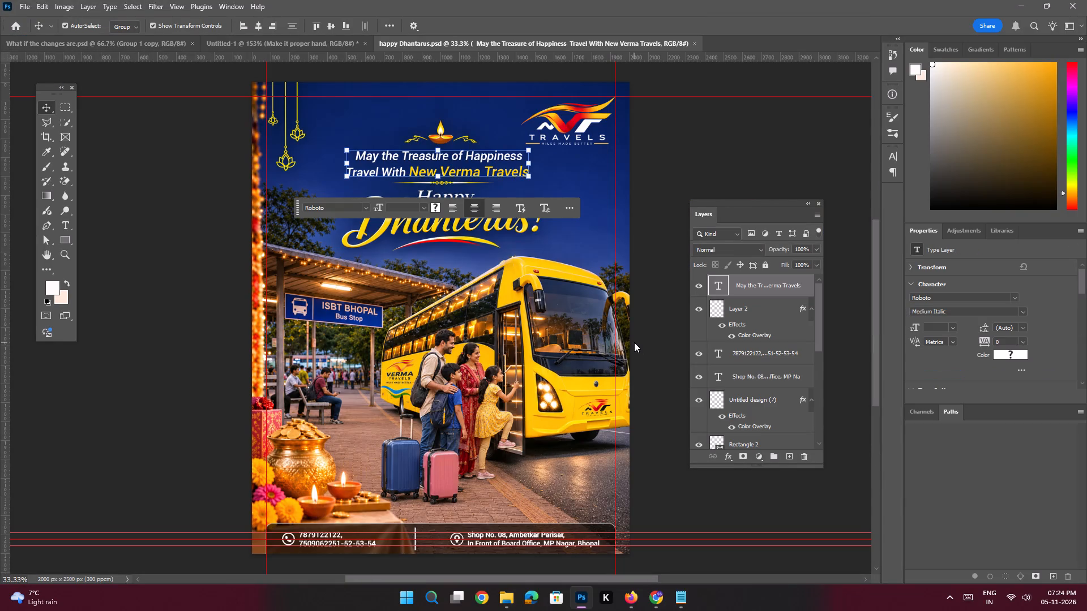
Deselect all layers and hide the document's guides.
click(155, 320)
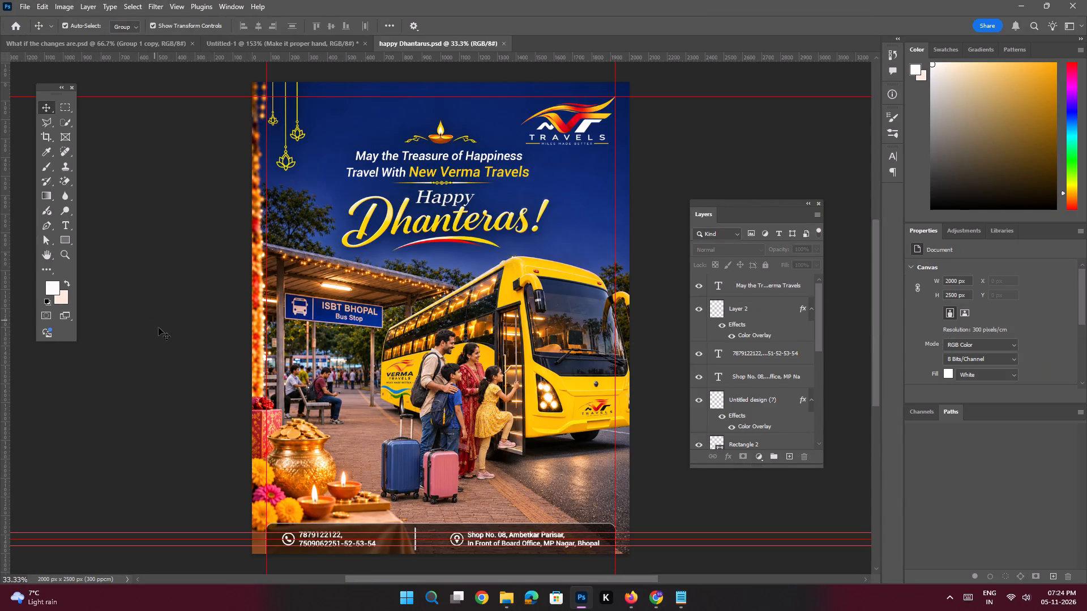
click(160, 334)
scroll(920, 346, down, 6)
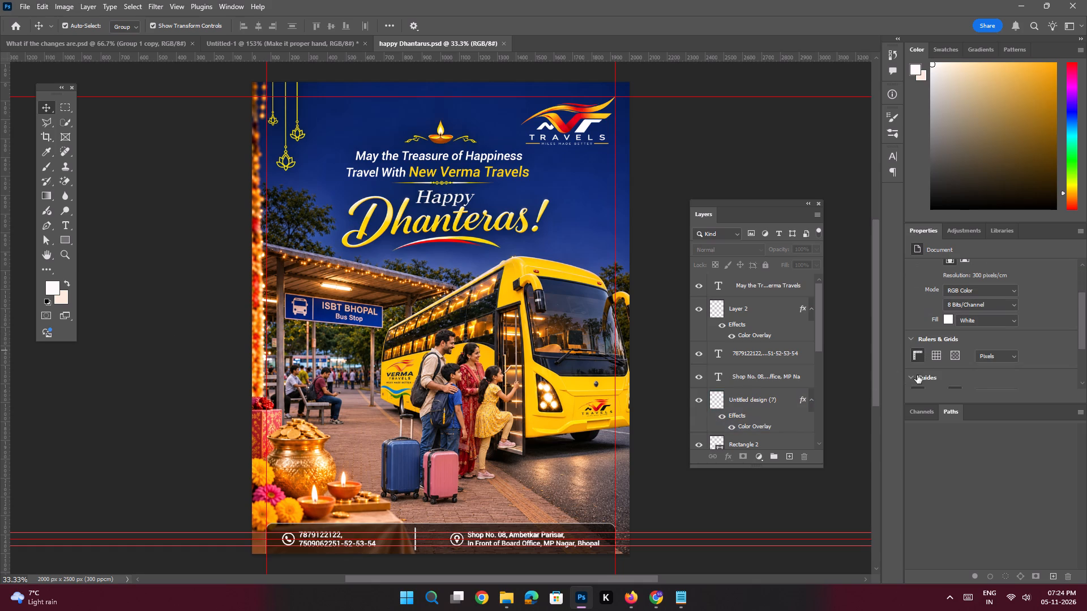
scroll(925, 361, down, 4)
click(916, 358)
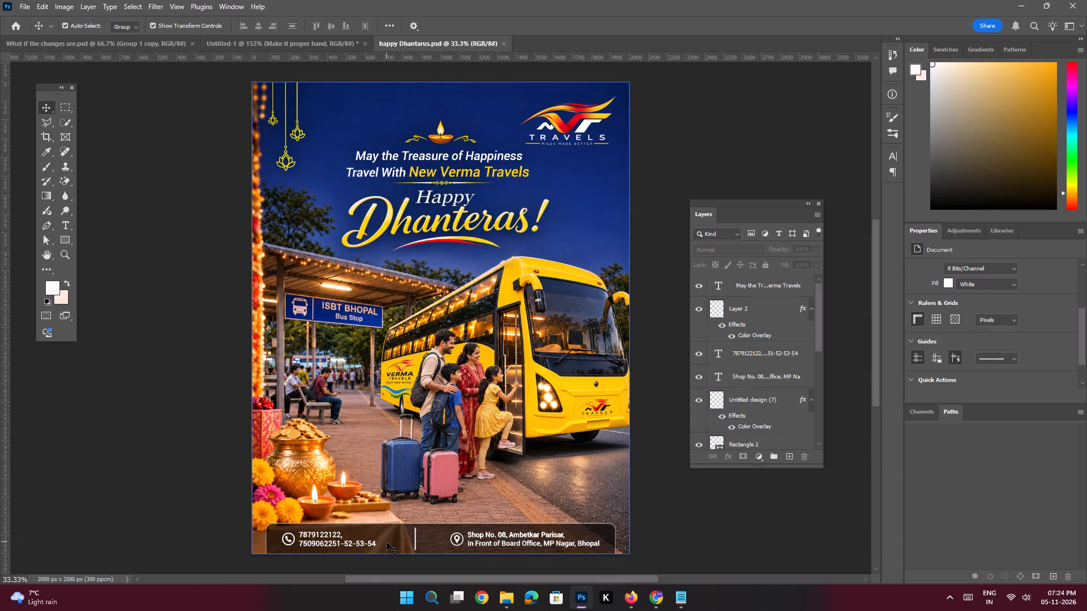
Select the "Remove this" layer and toggle its visibility off and on to examine the image beneath it.
click(387, 542)
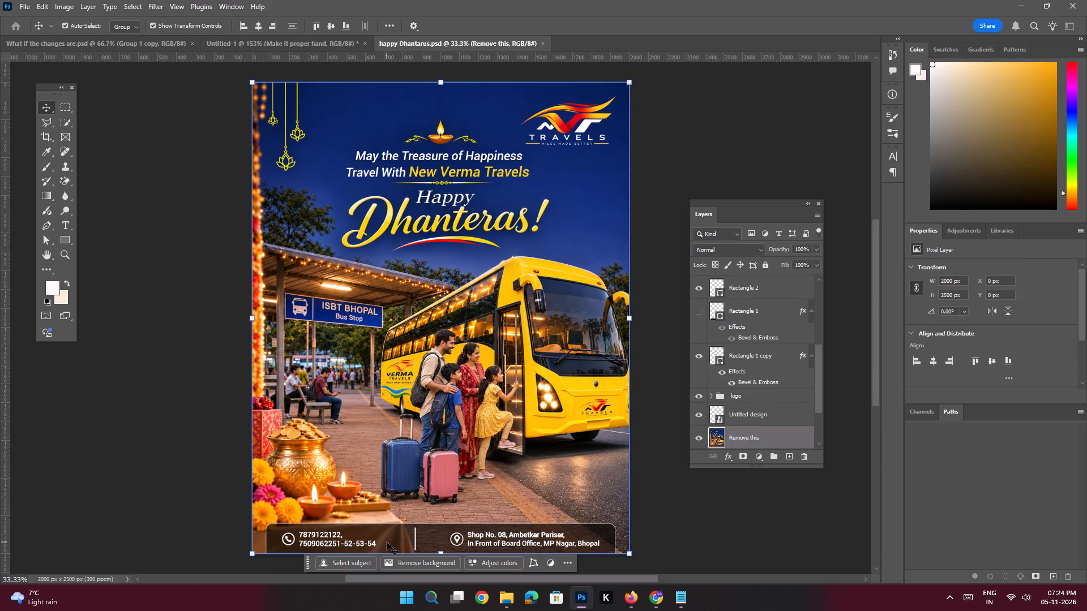
click(701, 438)
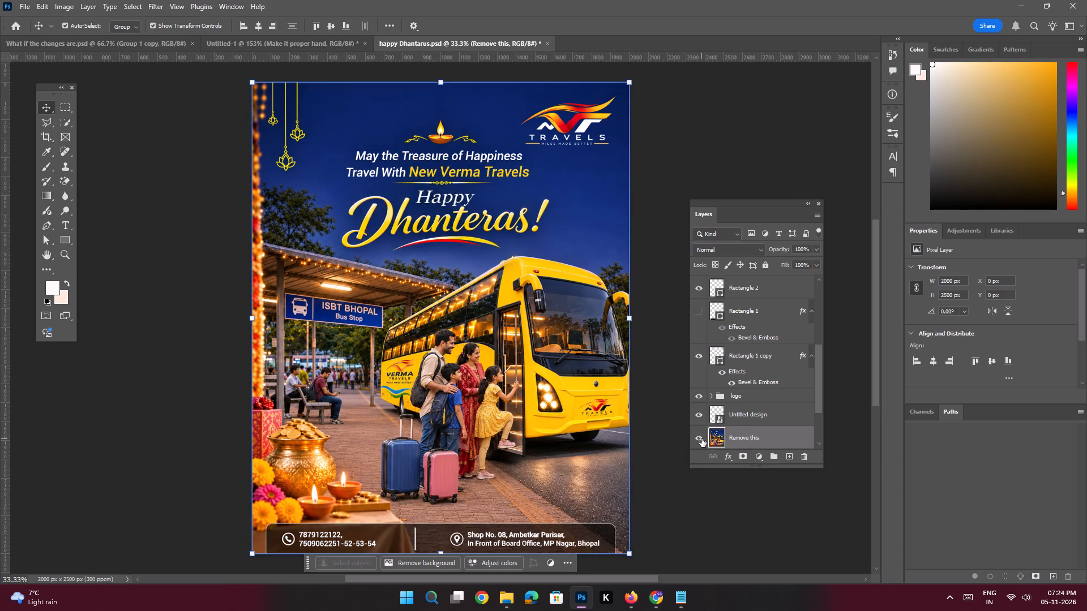
scroll(746, 416, down, 3)
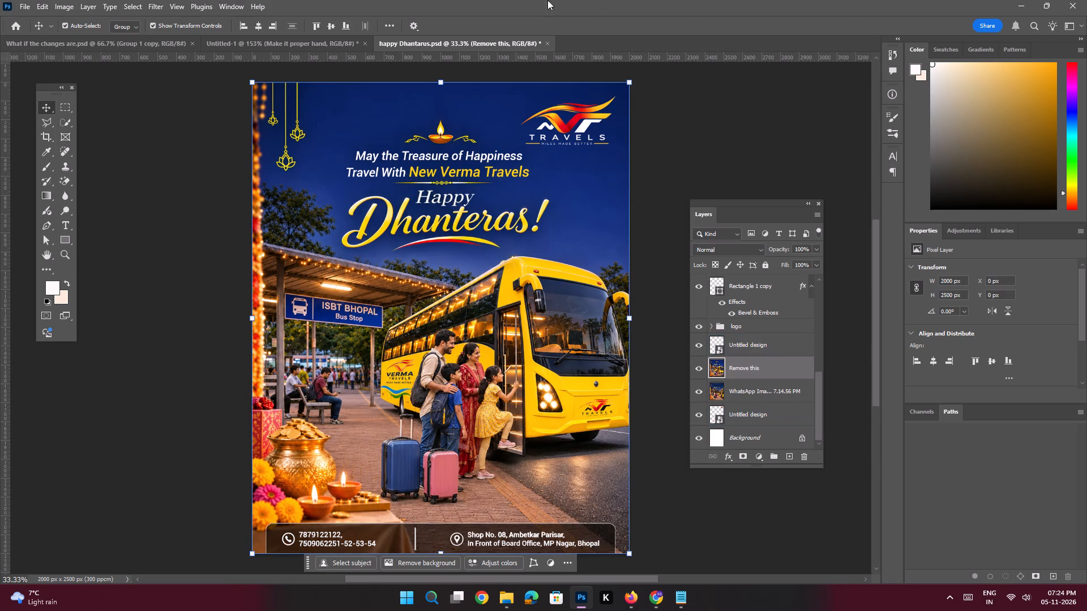
click(700, 368)
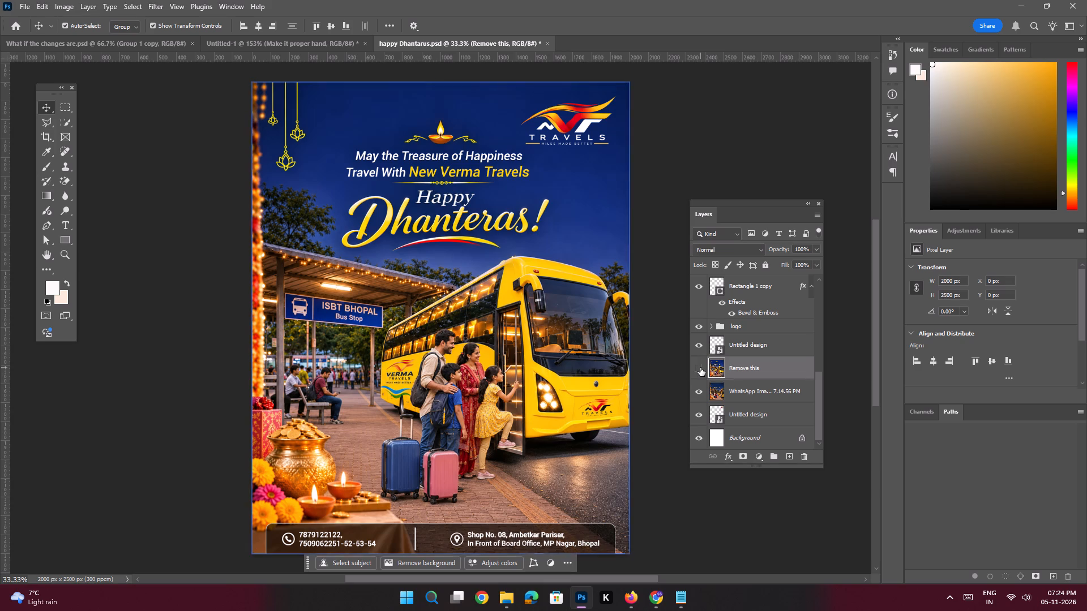
key(space)
ctrl+drag(443, 496, 477, 526)
drag(477, 524, 480, 489)
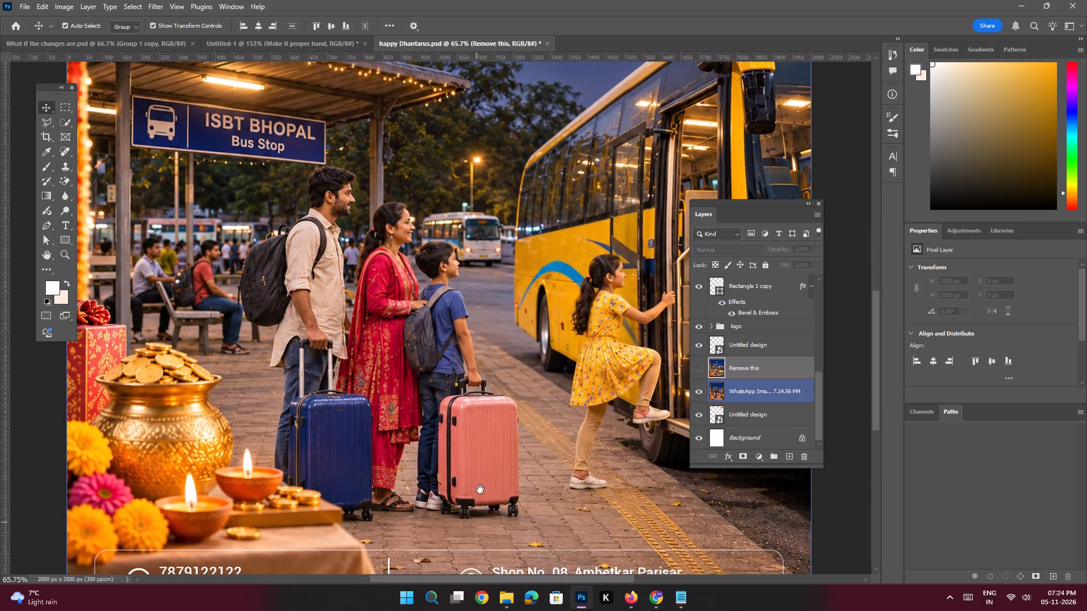
drag(480, 489, 483, 468)
click(700, 364)
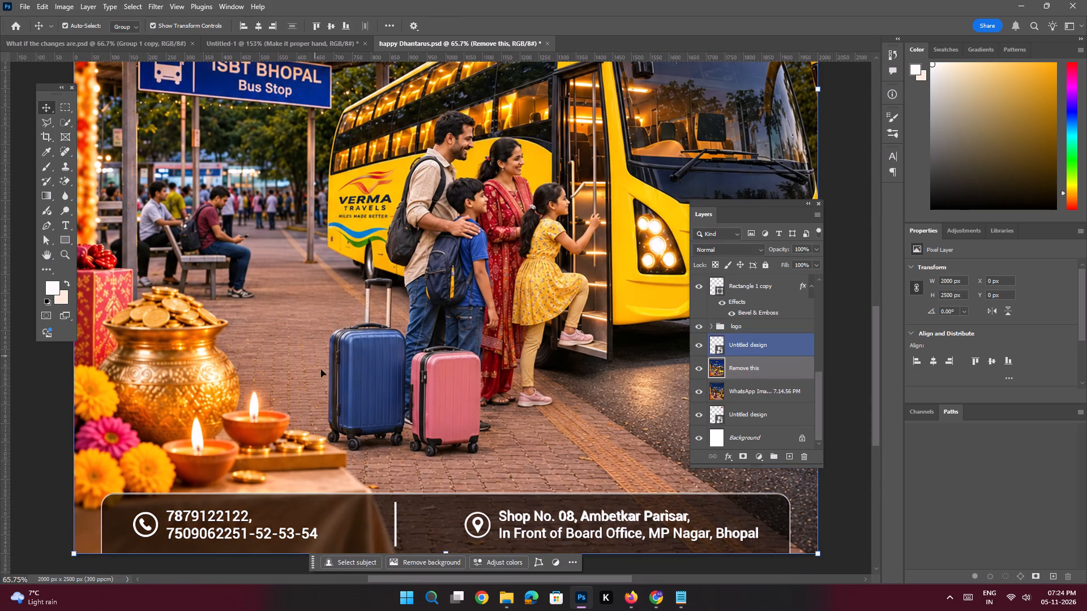
Group the phone number text, contact icons, divider line and address text of the bottom contact bar.
key(space)
key(space)
key(space)
key(space)
key(space)
key(space)
key(space)
key(space)
key(space)
key(space)
key(space)
key(space)
key(space)
drag(349, 390, 413, 335)
ctrl+drag(309, 444, 331, 469)
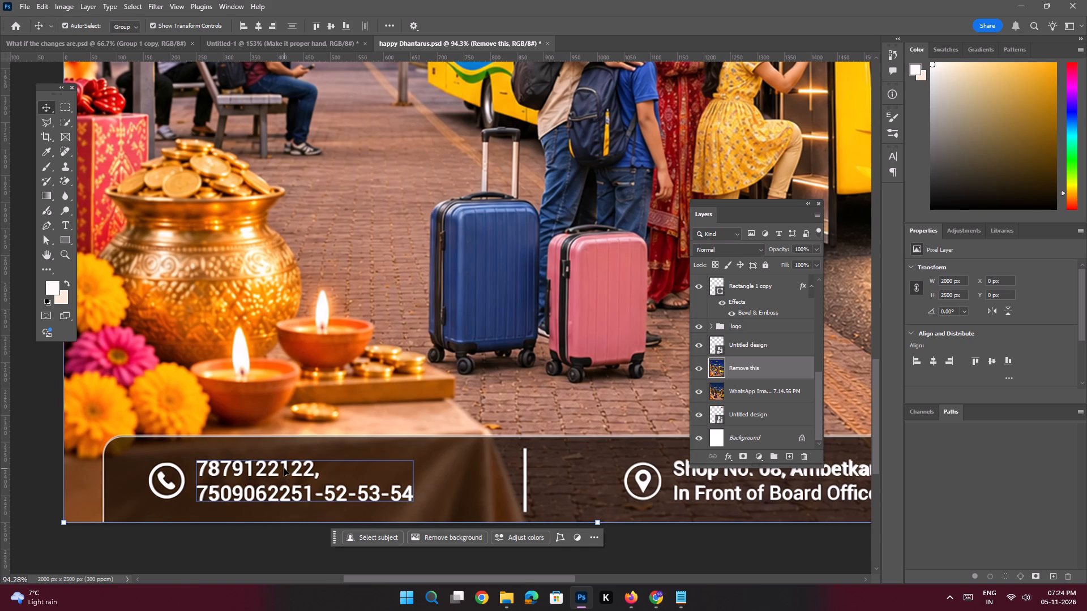
click(284, 468)
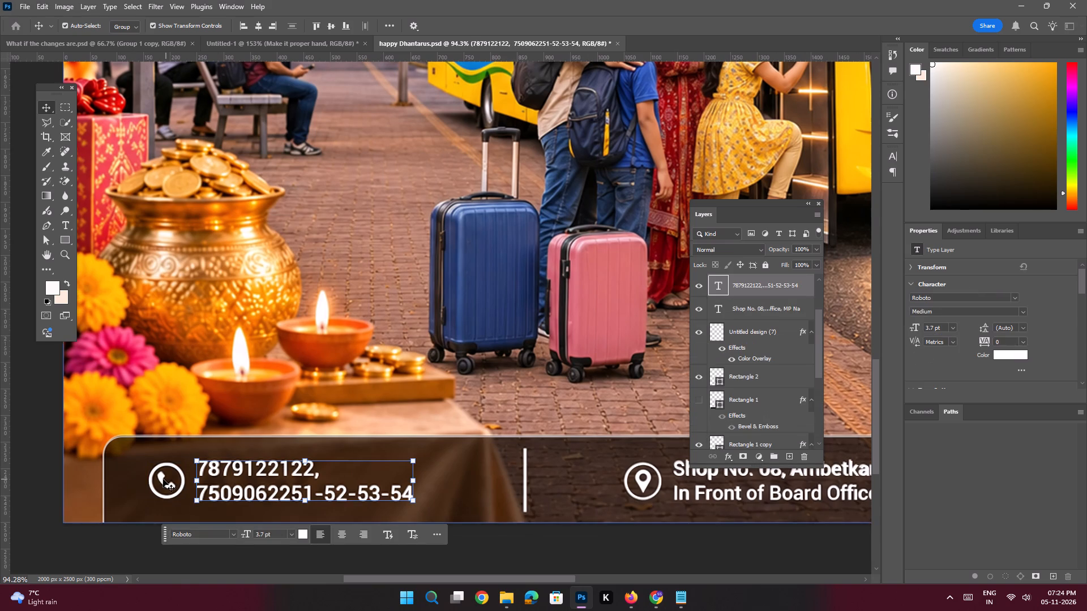
shift+click(162, 479)
key(space)
key(space)
key(space)
key(space)
key(space)
key(space)
key(space)
key(space)
key(space)
key(space)
key(space)
key(space)
key(space)
key(space)
drag(384, 465, 253, 458)
click(252, 458)
shift+click(251, 457)
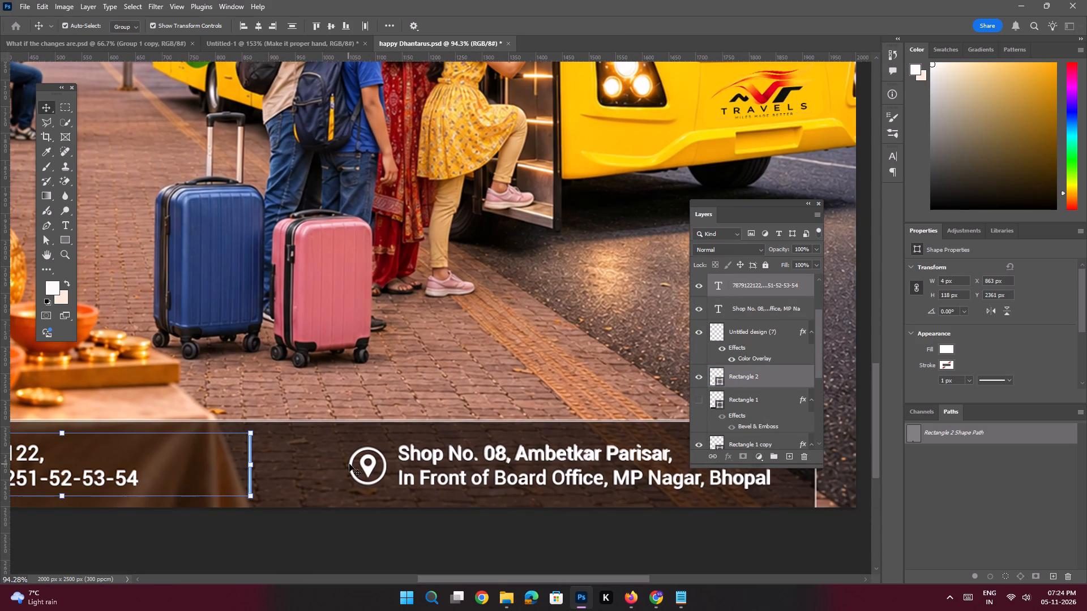
shift+click(366, 466)
shift+click(429, 462)
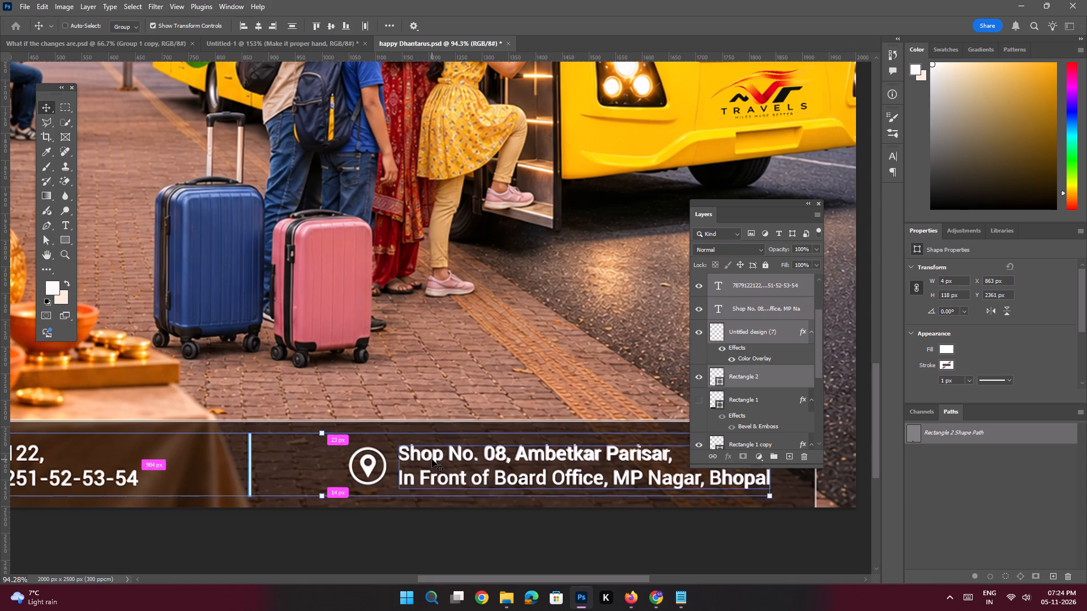
key(ctrl+g)
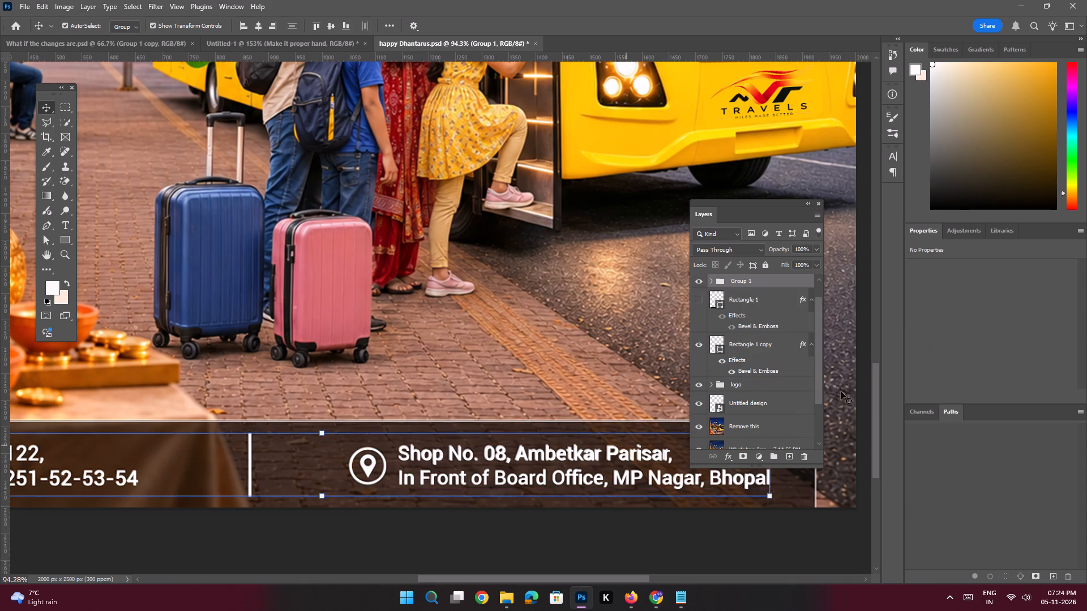
Hide the new group of contact details.
click(701, 281)
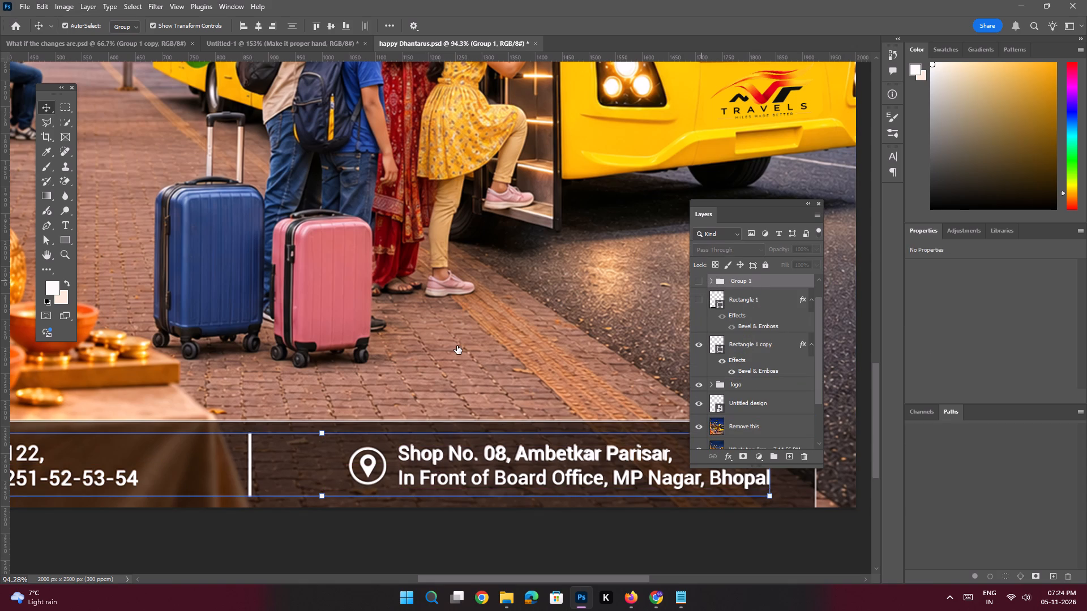
On the "Remove this" layer, outline the whole bottom contact bar with the Polygonal Lasso, about 1867 × 185 px.
key(space)
ctrl+drag(498, 357, 480, 351)
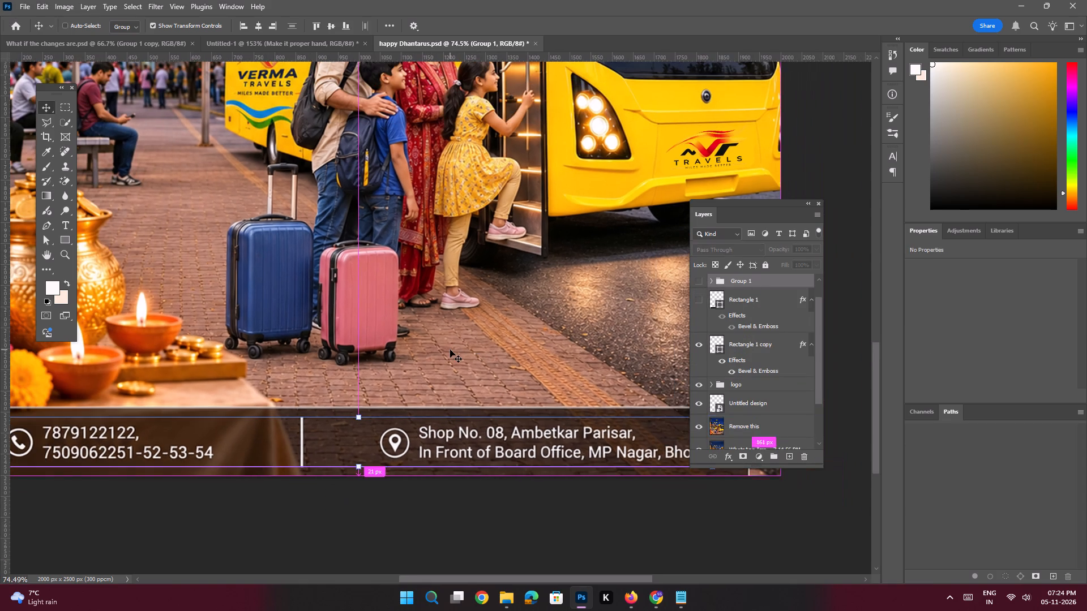
click(450, 350)
key(space)
ctrl+drag(430, 363, 410, 358)
drag(399, 362, 440, 351)
click(45, 123)
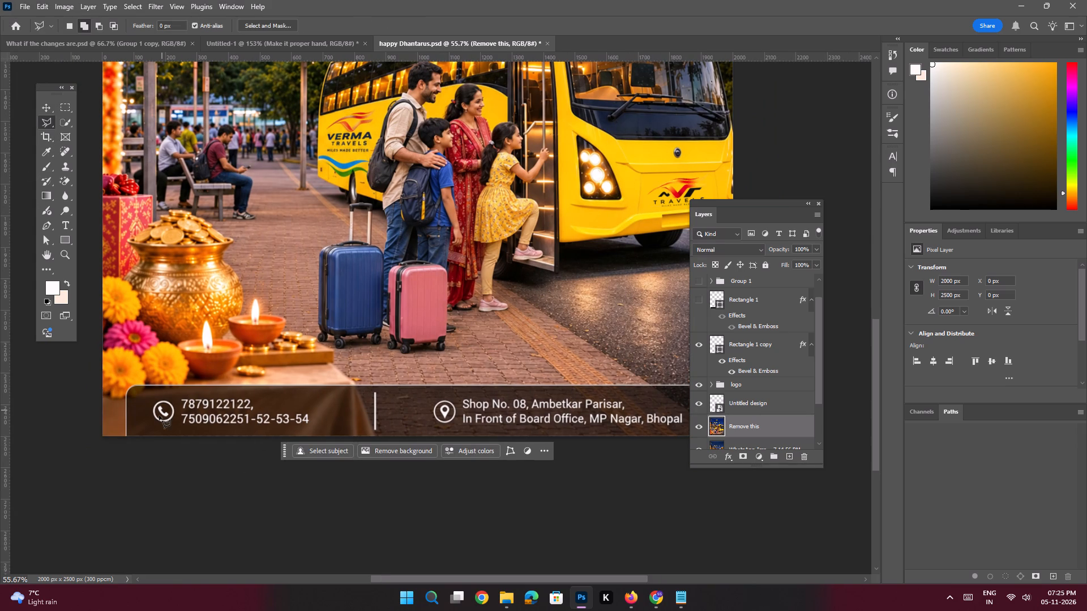
click(123, 442)
shift+click(126, 407)
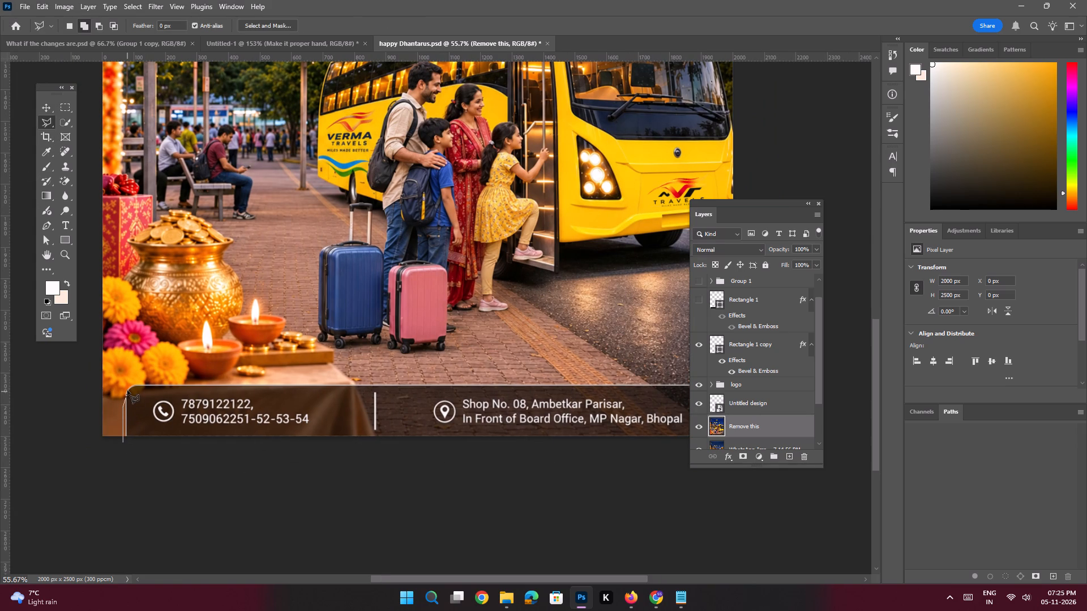
click(127, 386)
click(136, 384)
key(space)
key(space)
key(space)
key(space)
key(space)
key(space)
key(space)
drag(521, 389, 259, 380)
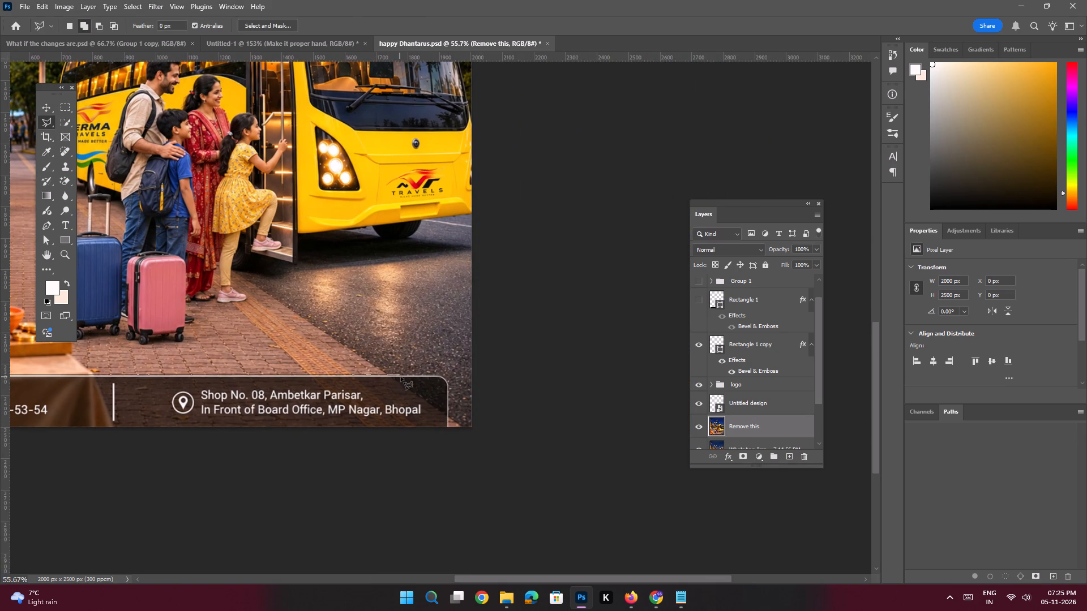
shift+click(424, 377)
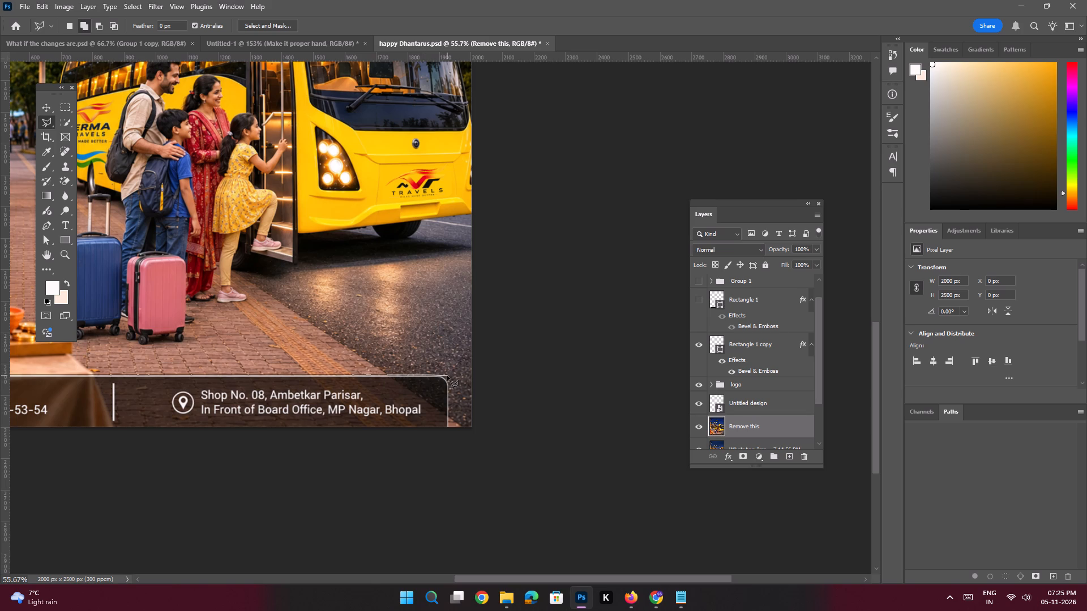
click(447, 376)
click(450, 383)
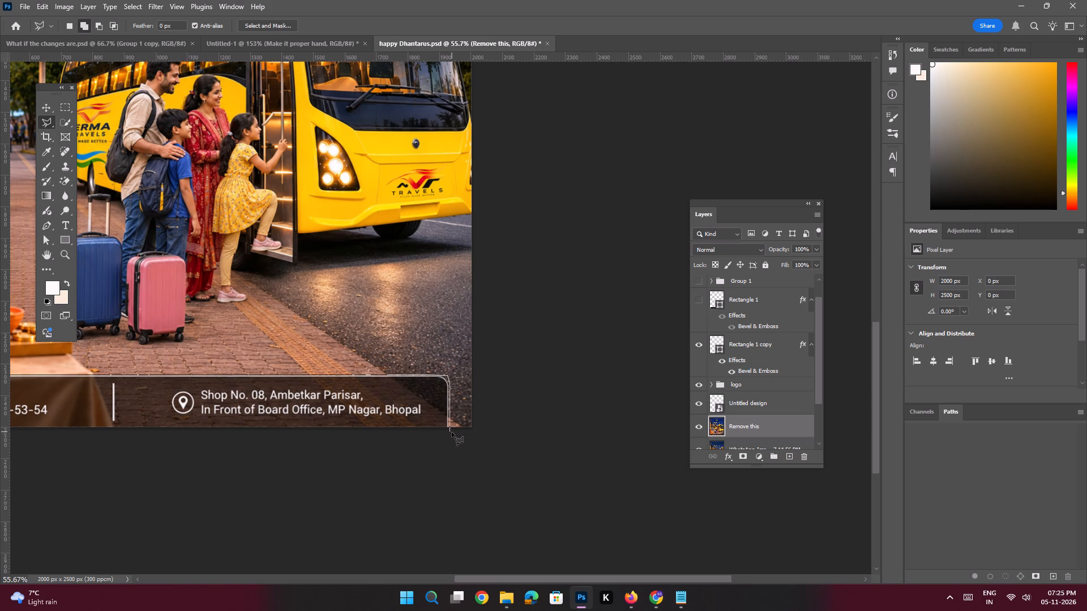
shift+click(452, 432)
key(shift+space)
key(shift+space)
key(shift+space)
key(shift+space)
key(shift+space)
key(shift+space)
key(shift+space)
key(shift+space)
drag(84, 437, 368, 455)
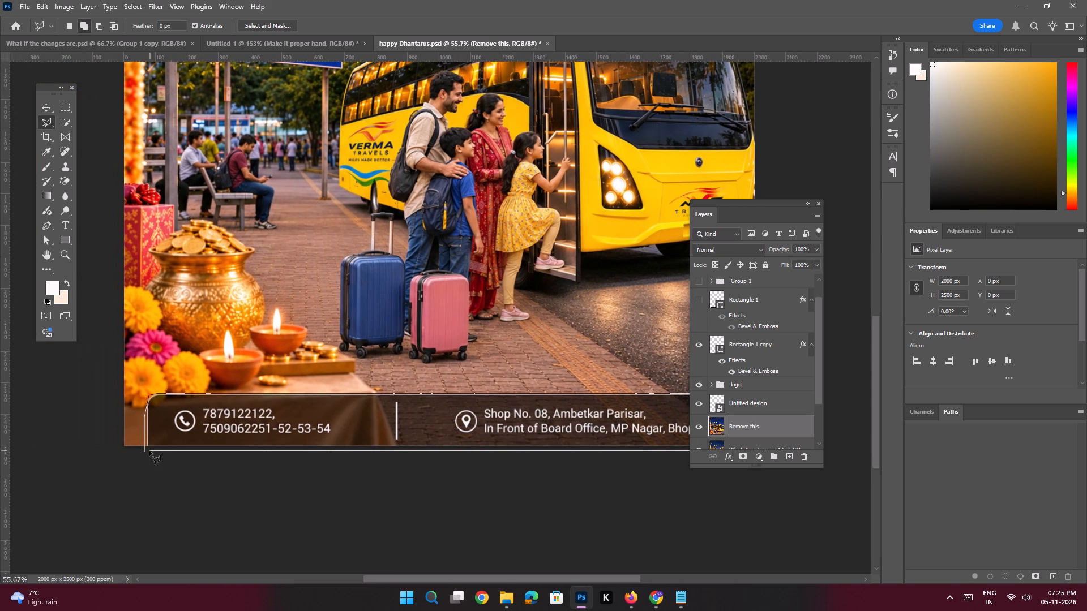
shift+click(149, 451)
click(145, 450)
Run Generative Fill on the selected contact bar area with the prompt "Remove this".
click(336, 464)
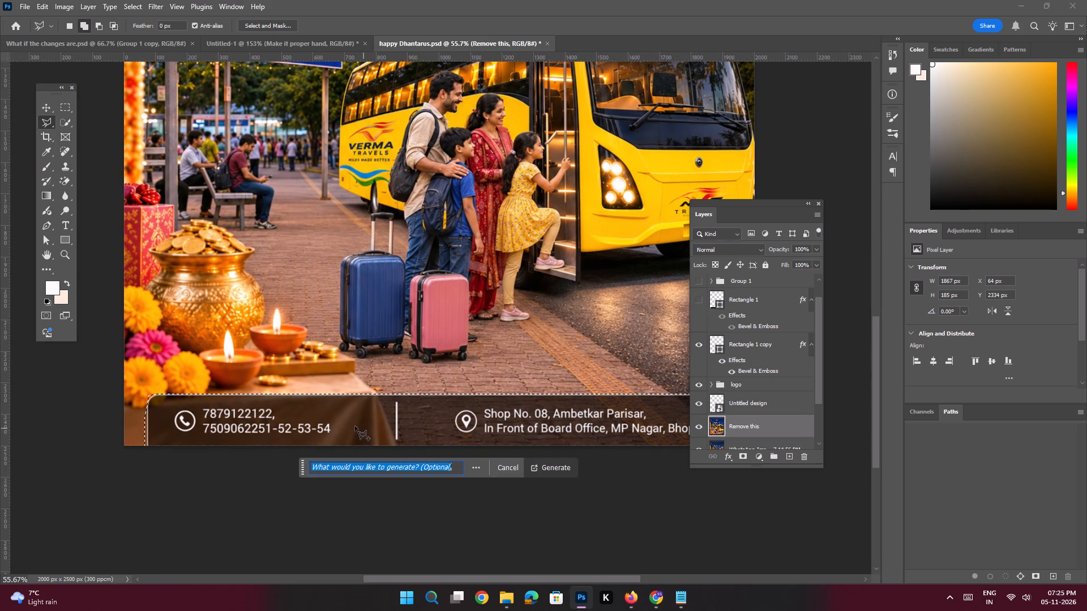
text(Remove this)
key(space)
key(Return)
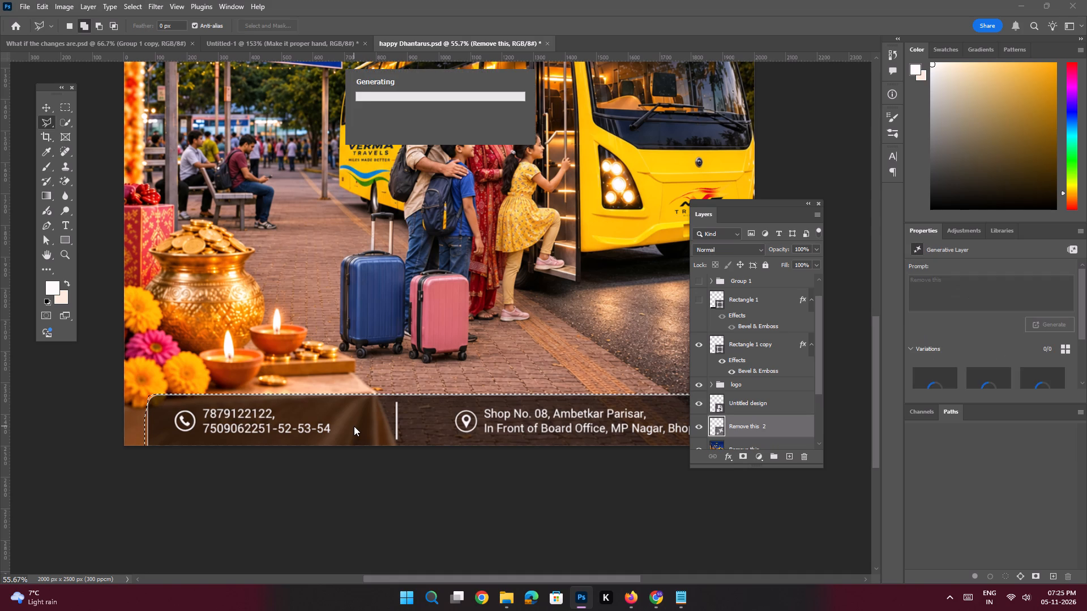
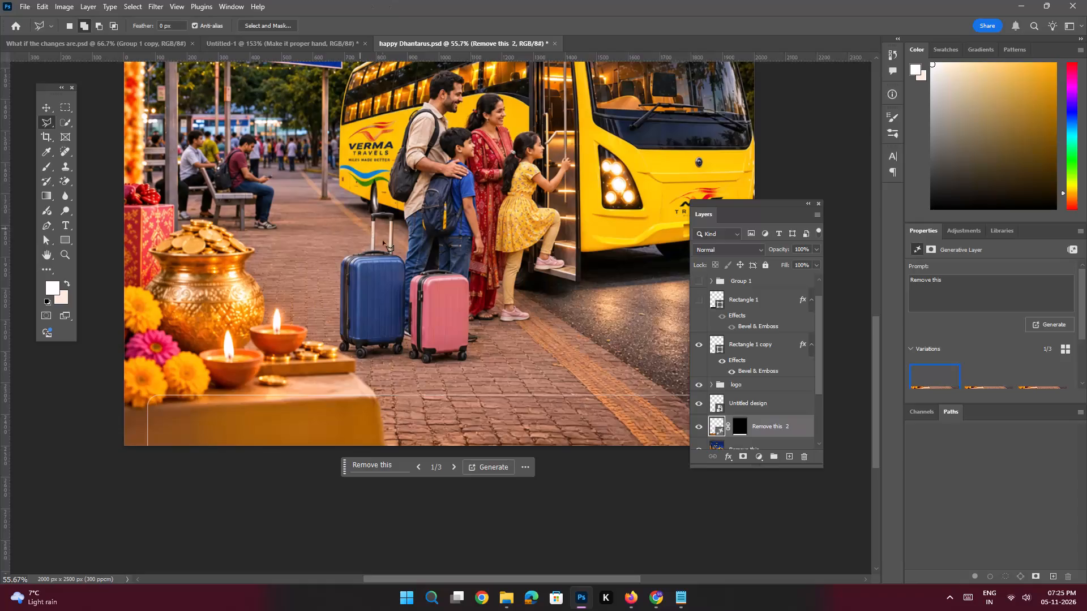
Convert the "Remove this 2" generative layer and the "Remove this" layer beneath it into one smart object.
scroll(750, 355, down, 2)
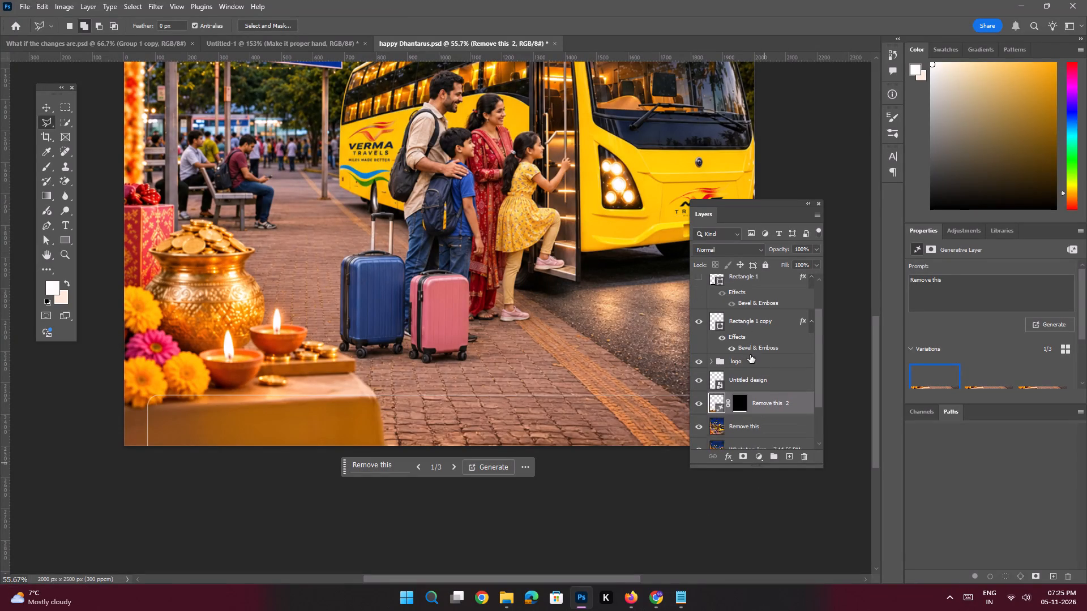
scroll(750, 355, down, 1)
shift+click(750, 383)
right_click(755, 371)
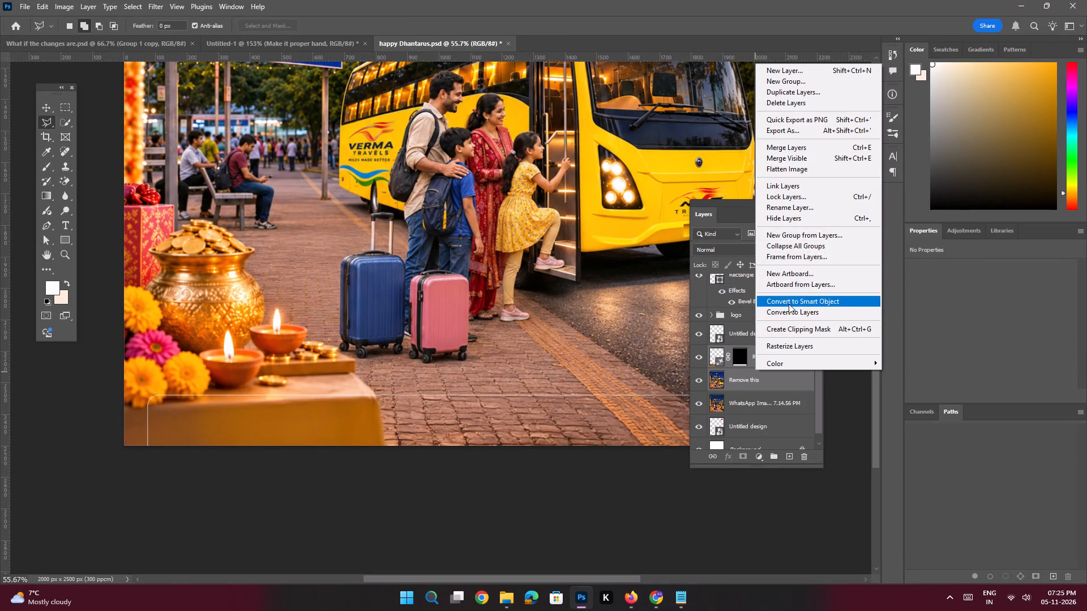
click(789, 303)
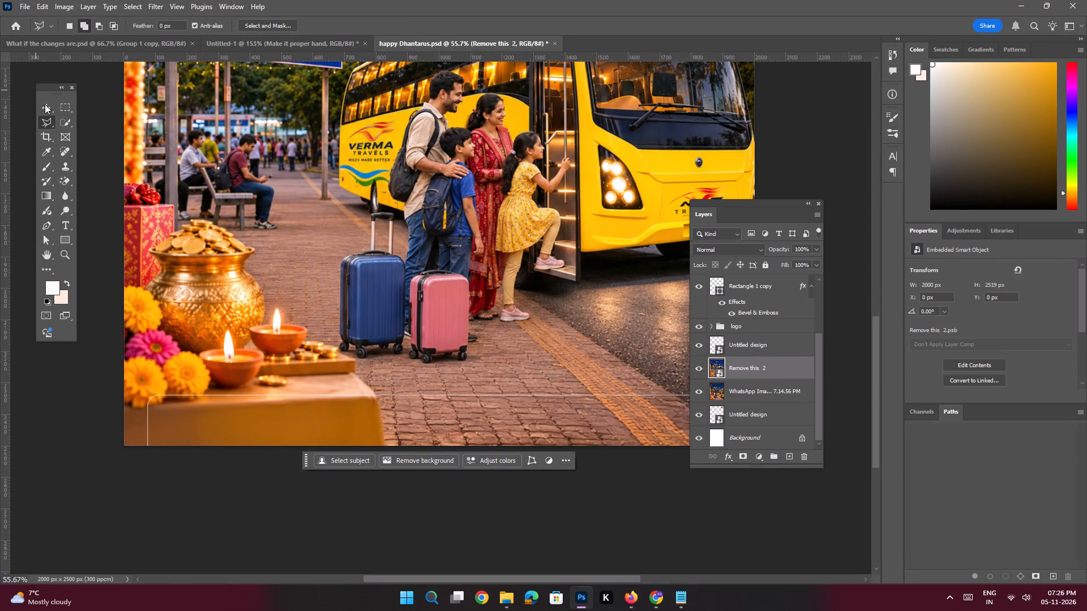
Show the hidden contact details group, "Group 1", again.
click(45, 105)
click(44, 76)
scroll(769, 328, up, 7)
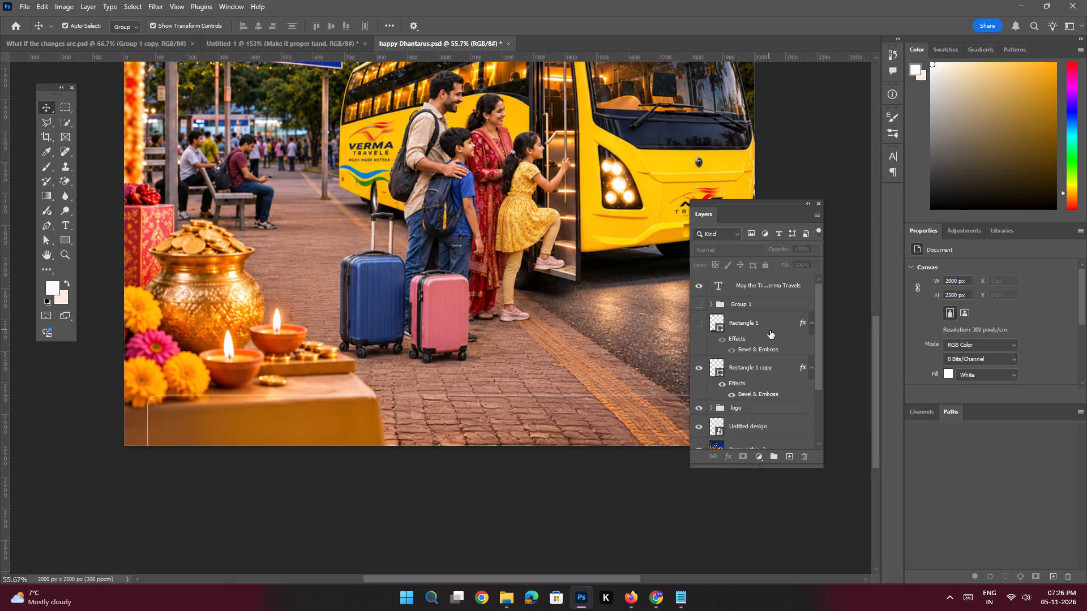
click(696, 304)
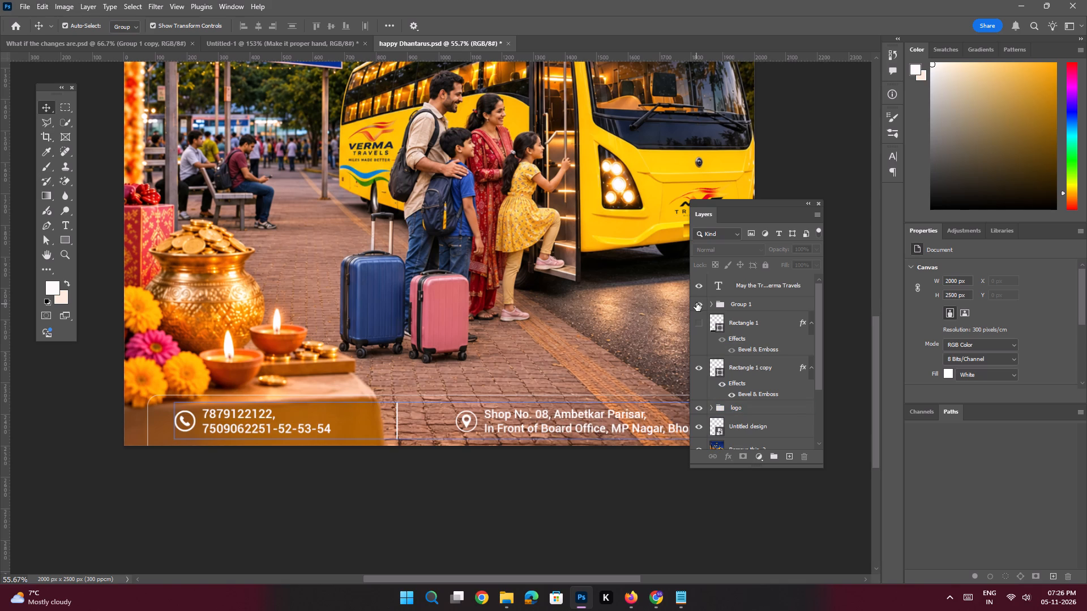
Expand the contact details group and show the dark rounded bar "Rectangle 1" behind its contents.
click(712, 305)
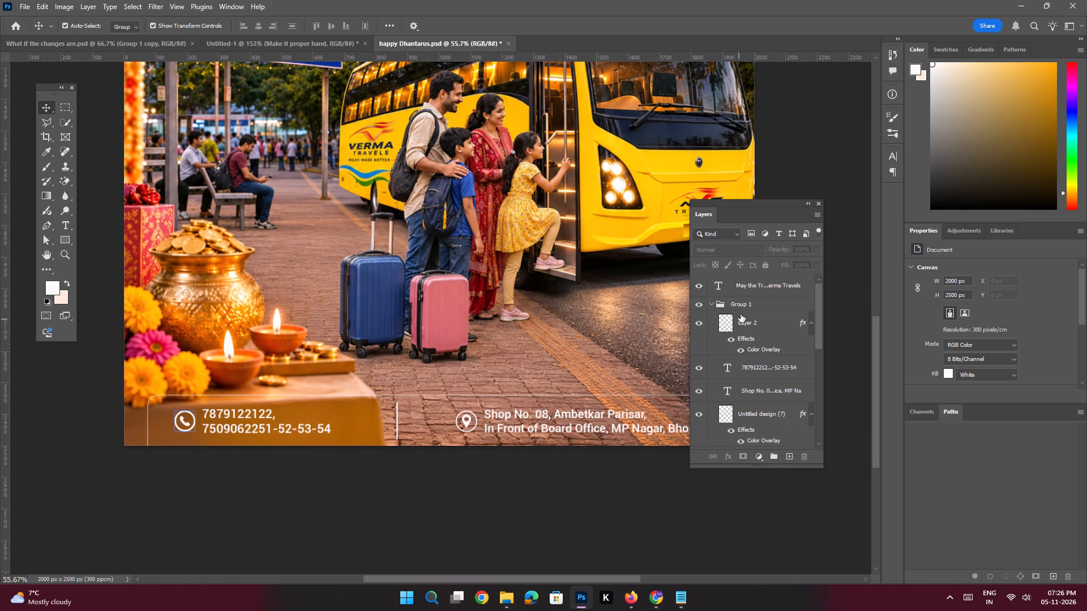
click(742, 323)
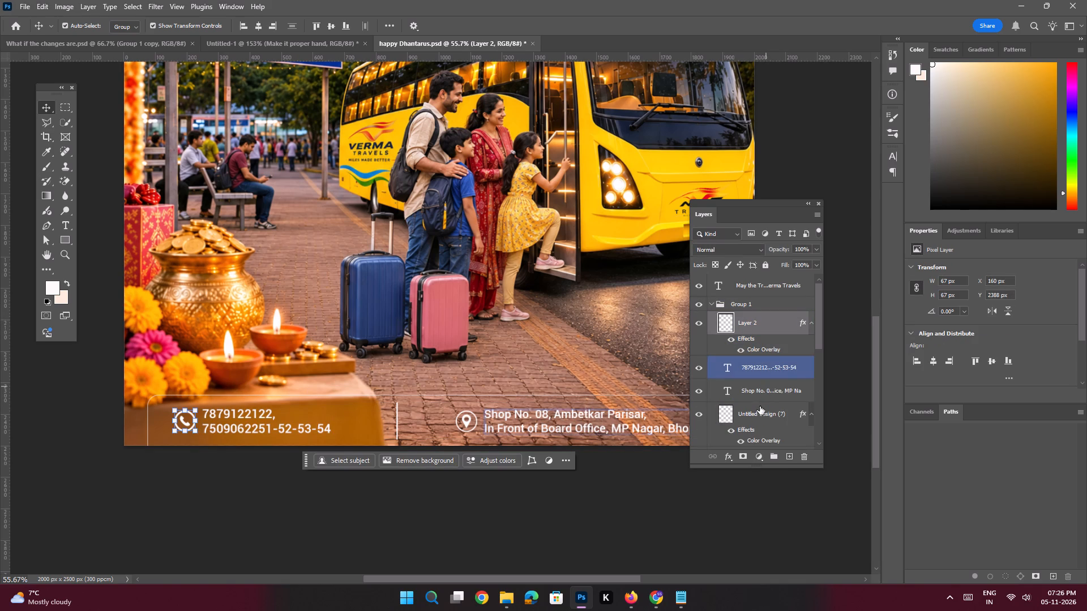
click(757, 414)
scroll(770, 376, down, 1)
click(763, 430)
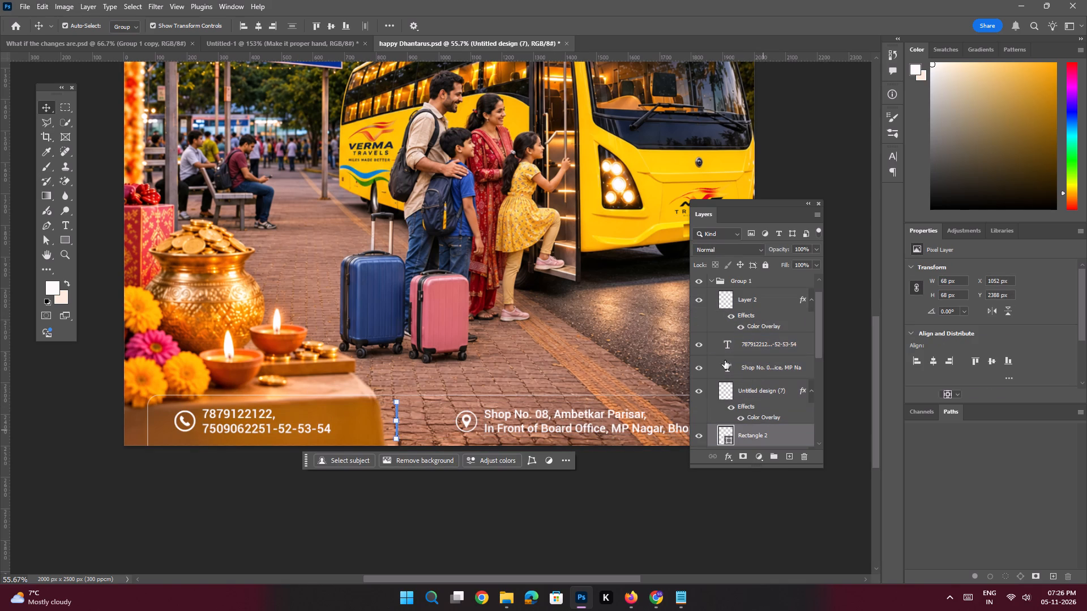
scroll(782, 380, down, 3)
click(754, 388)
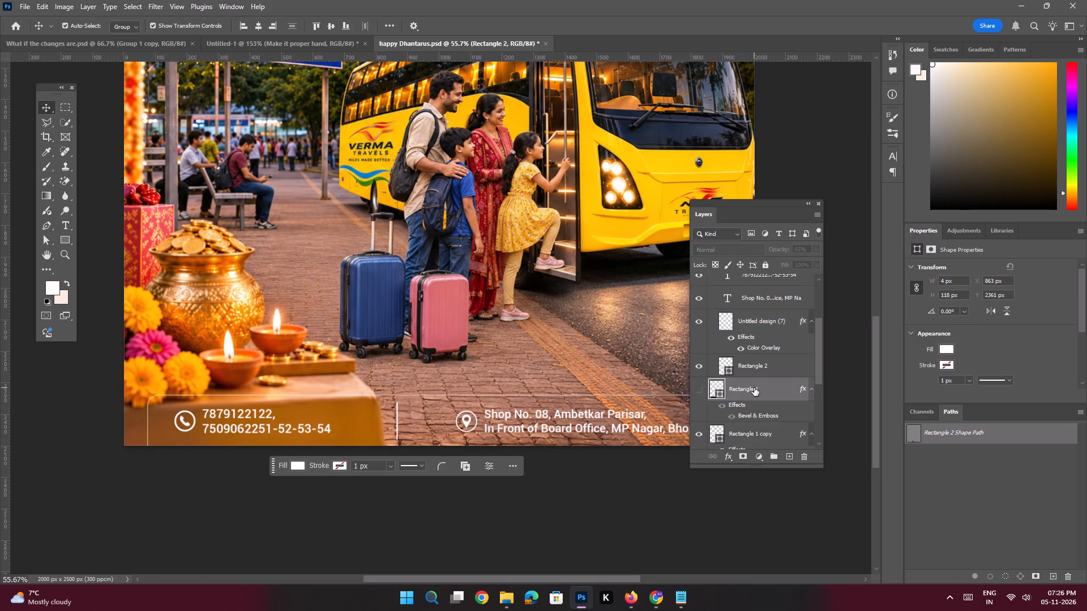
click(697, 388)
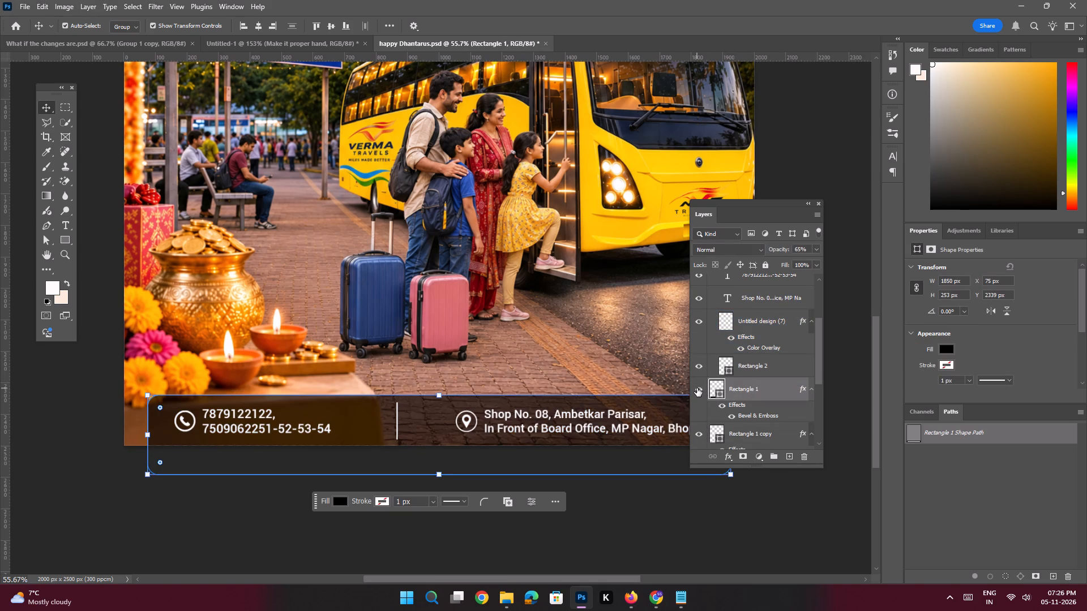
Set the Move tool's auto-select target to individual layers.
key(space)
ctrl+drag(540, 332, 516, 326)
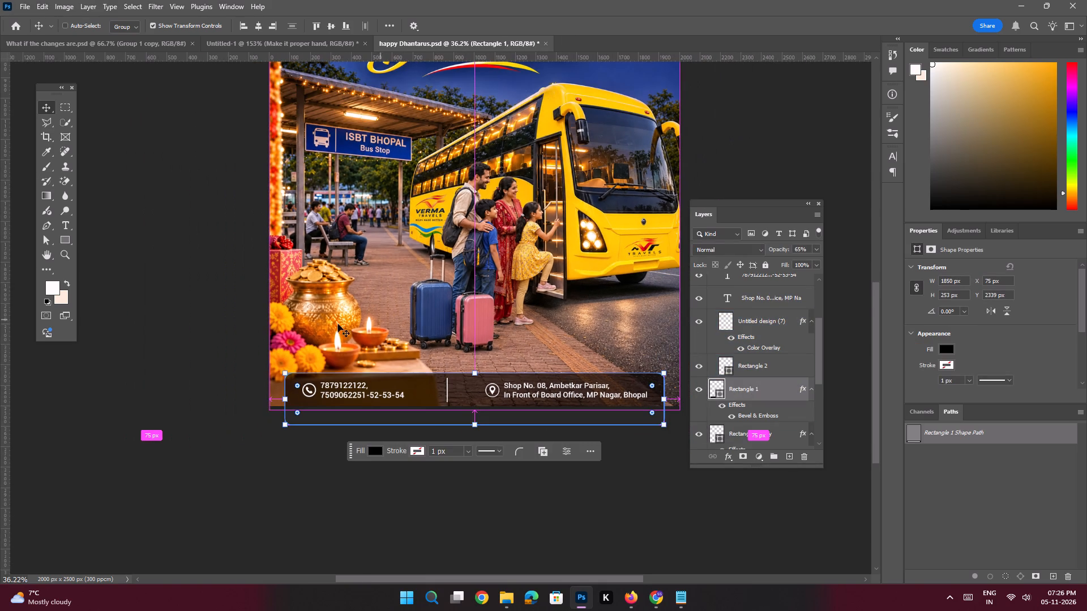
click(225, 338)
key(space)
ctrl+drag(405, 368, 424, 399)
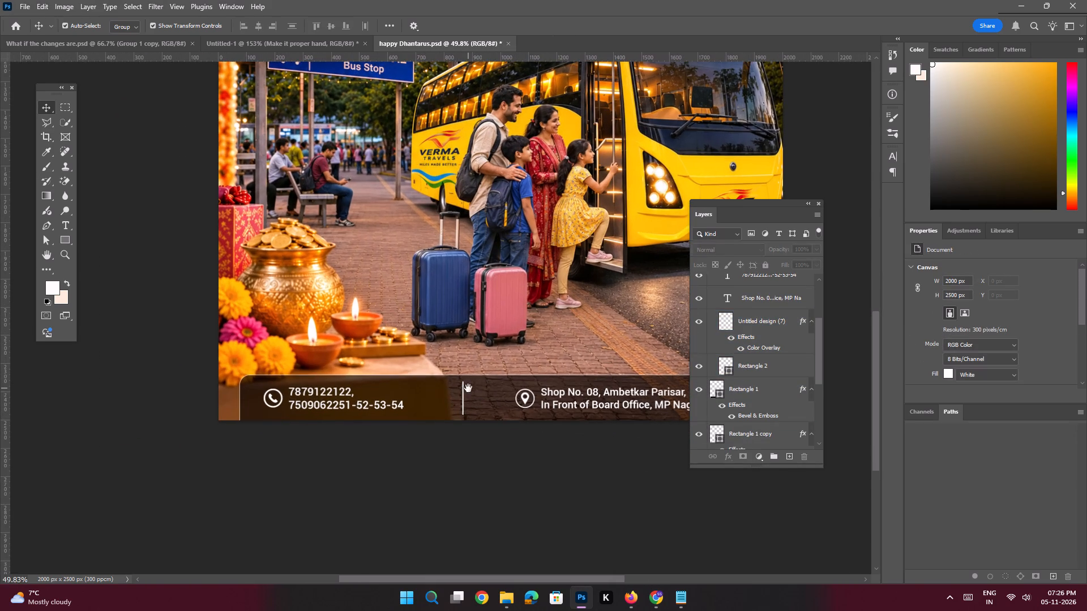
drag(468, 388, 445, 388)
ctrl+drag(429, 389, 466, 429)
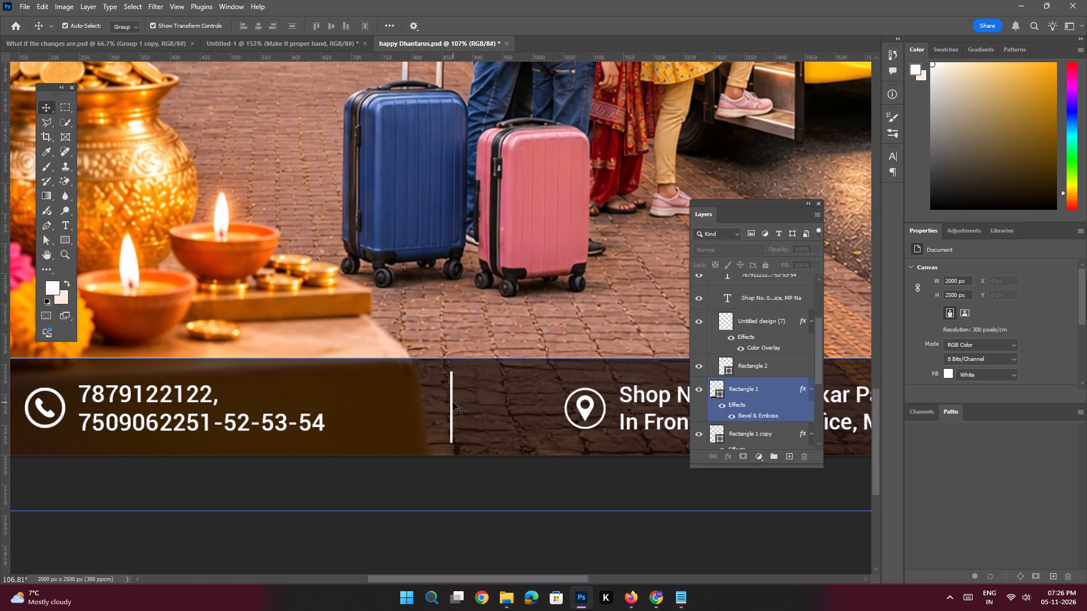
key(space)
key(space)
key(space)
key(space)
key(space)
key(space)
key(space)
drag(307, 315, 339, 318)
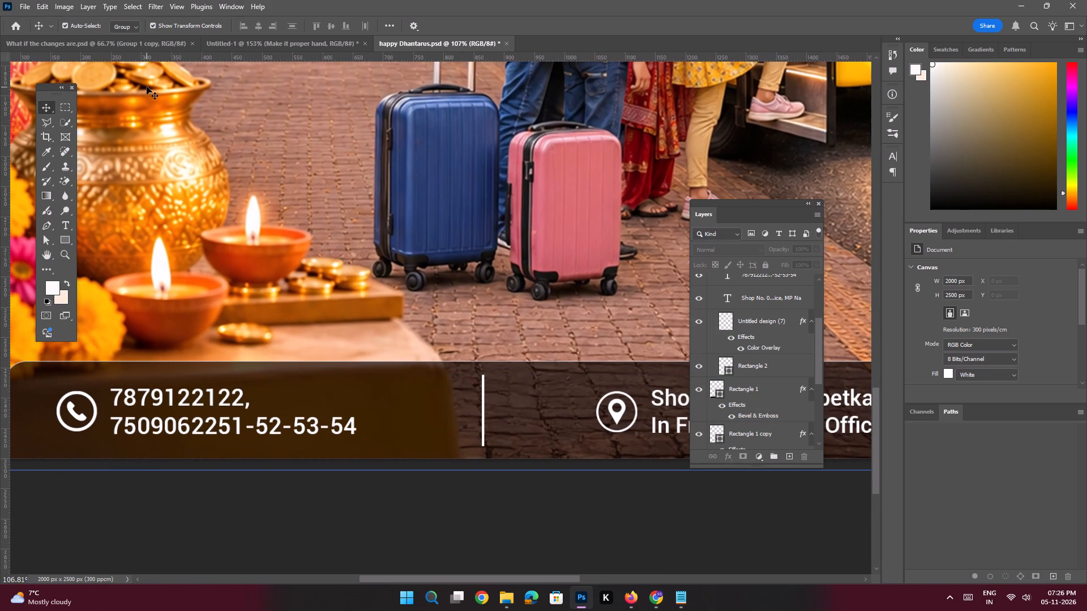
click(133, 27)
click(122, 50)
Move the phone number text and phone icon together about 50 px left, toward the start of the contact bar.
key(space)
key(space)
key(space)
key(space)
key(space)
key(space)
key(space)
key(space)
key(space)
key(space)
key(space)
drag(204, 291, 523, 259)
click(480, 364)
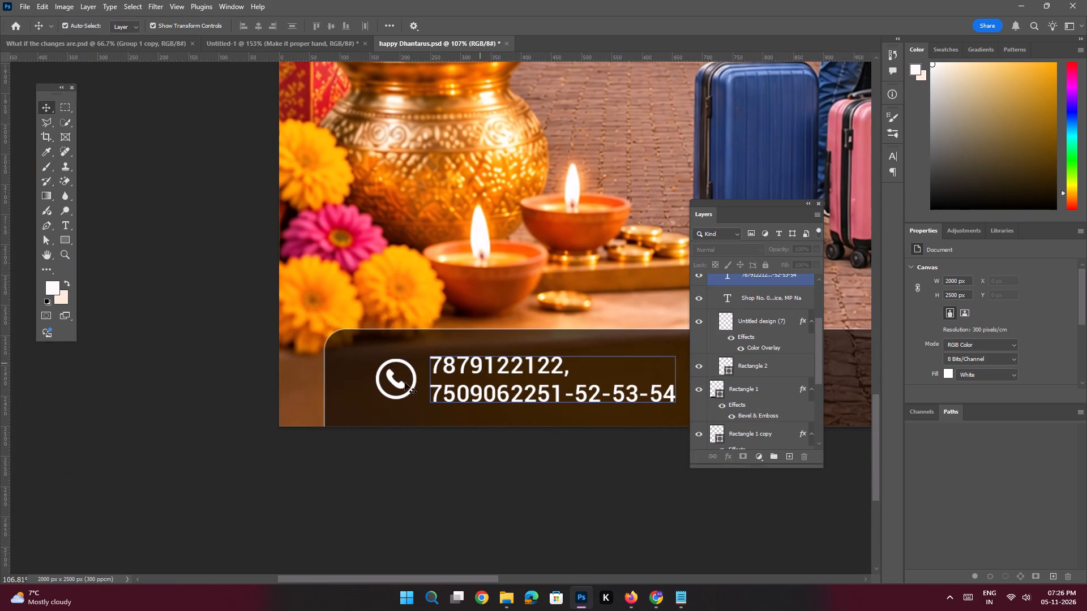
shift+click(391, 379)
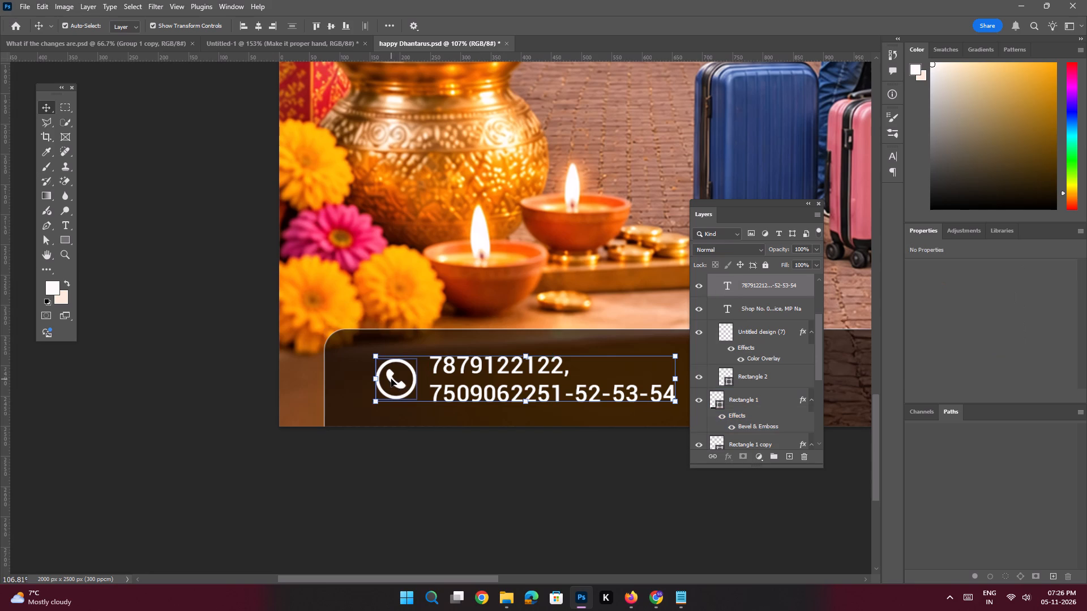
key(shift+Left)
key(shift+Left)
key(shift+Left)
key(shift+Left)
key(shift+Left)
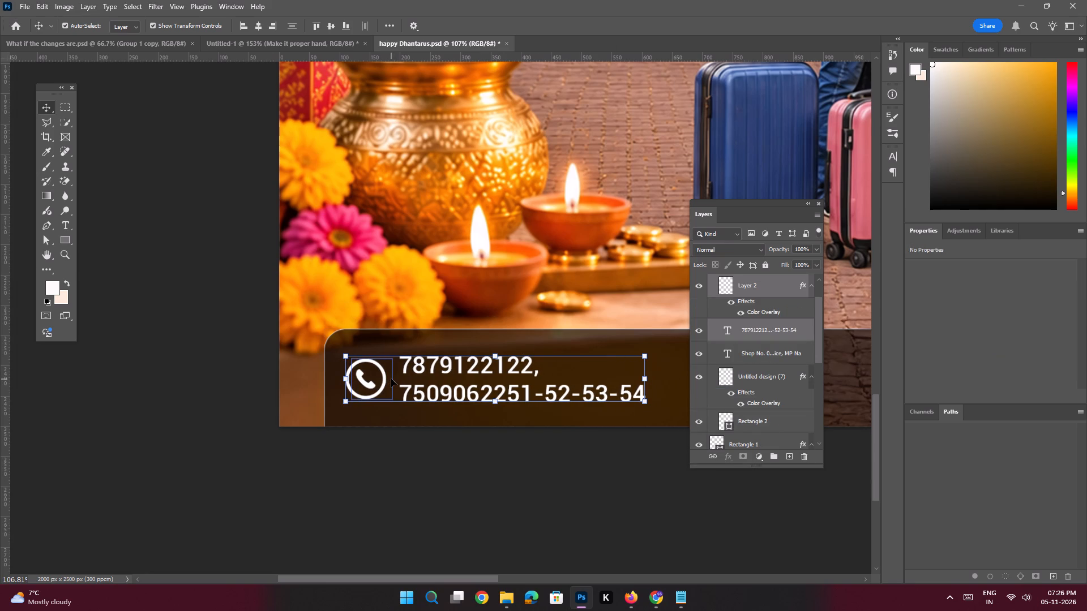
key(shift+Right)
key(Left)
key(Left)
key(Left)
key(Left)
key(Left)
key(Left)
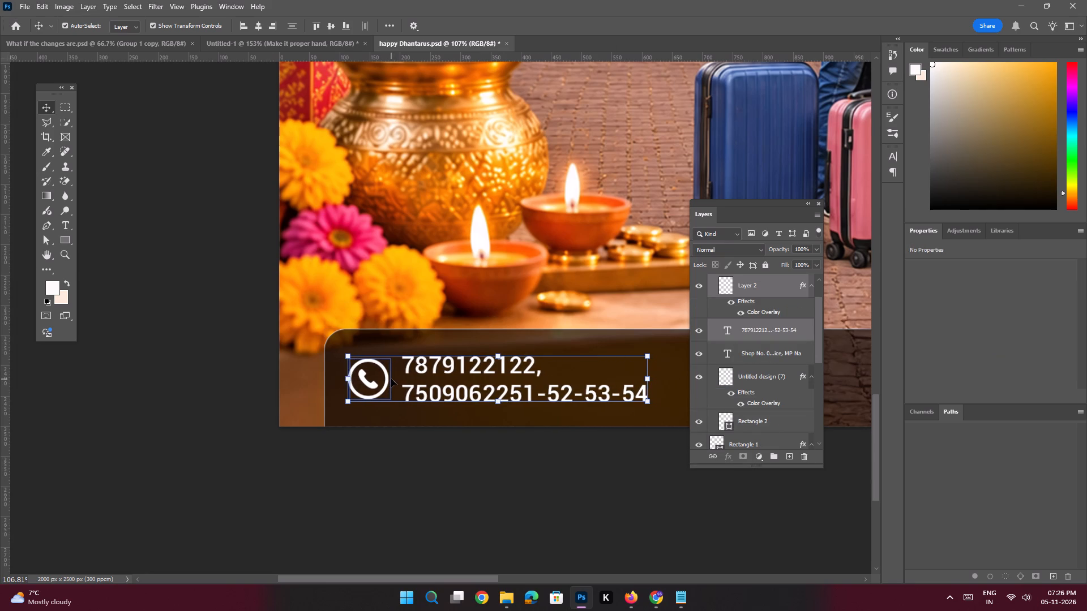
key(Left)
key(shift+Left)
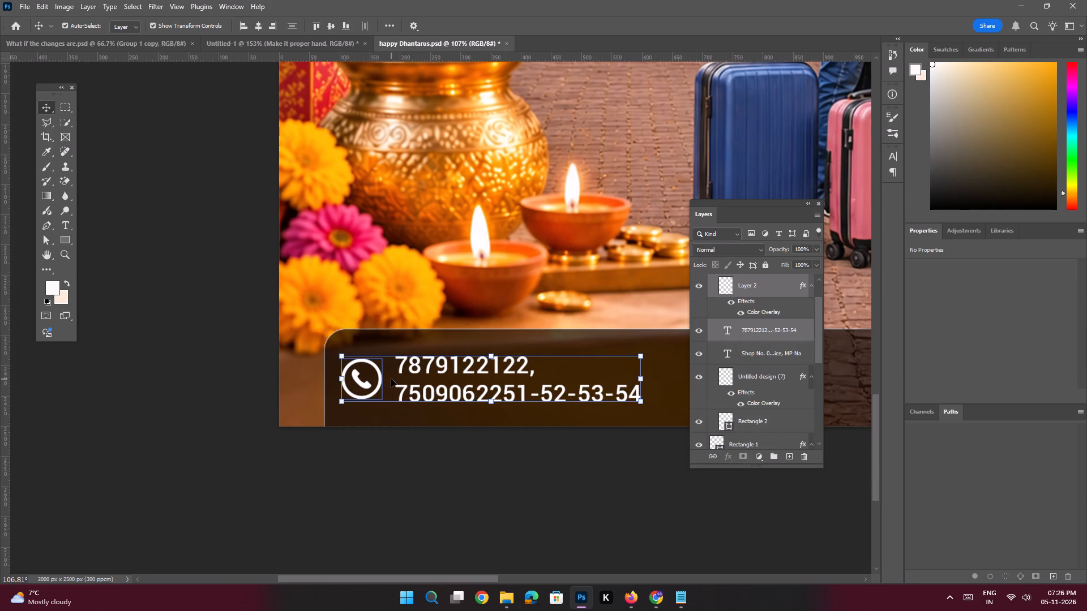
key(shift+Right)
key(Left)
key(Left)
key(Left)
key(space)
key(space)
key(space)
key(space)
key(space)
key(space)
key(space)
key(space)
key(space)
key(space)
drag(459, 351, 417, 348)
click(208, 353)
Move the vertical divider line left along the contact bar to X 674 px, closer to the phone numbers.
key(space)
key(space)
key(space)
key(space)
key(space)
key(space)
key(space)
key(space)
key(space)
key(space)
key(space)
key(space)
key(space)
key(space)
key(space)
key(space)
key(space)
key(space)
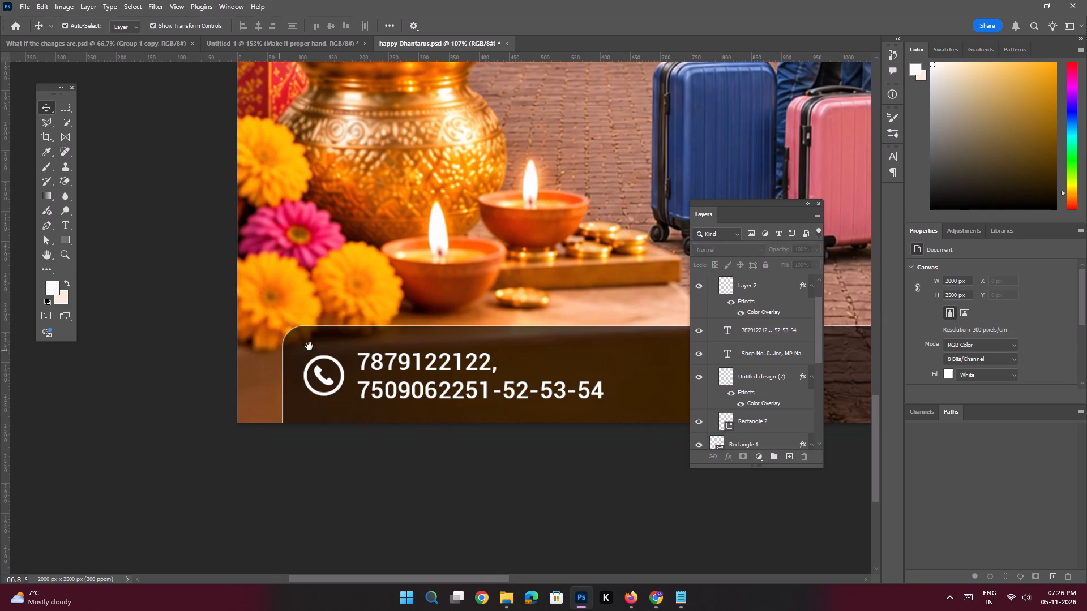
drag(436, 355, 139, 346)
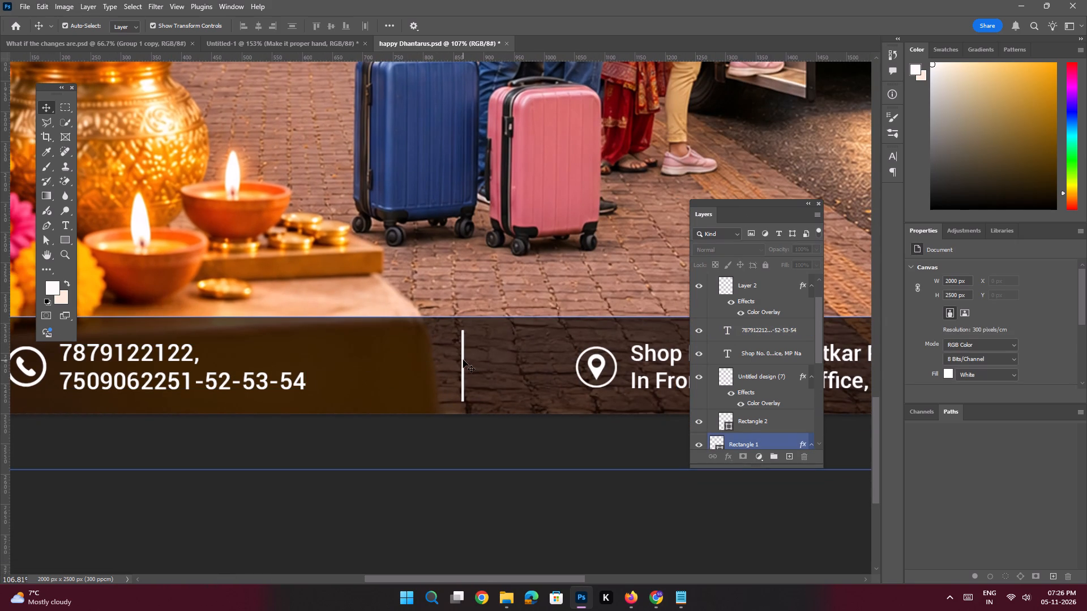
click(463, 359)
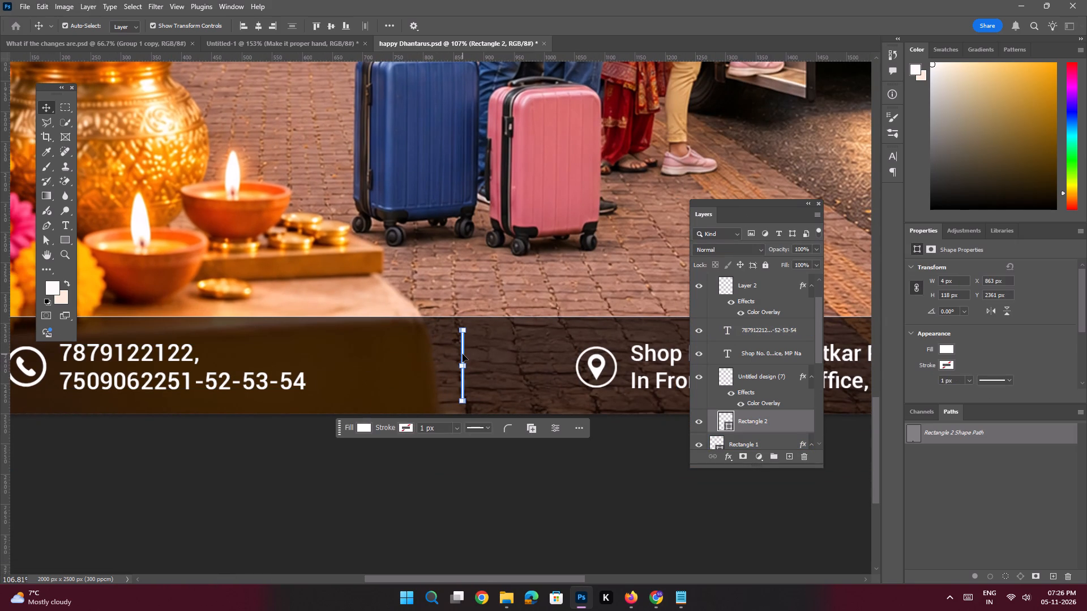
shift+drag(463, 354, 352, 352)
Move the location icon and address text together left toward the divider line, placing the icon at X 740 px.
key(space)
key(space)
key(space)
key(space)
key(space)
key(space)
key(space)
key(space)
key(space)
key(space)
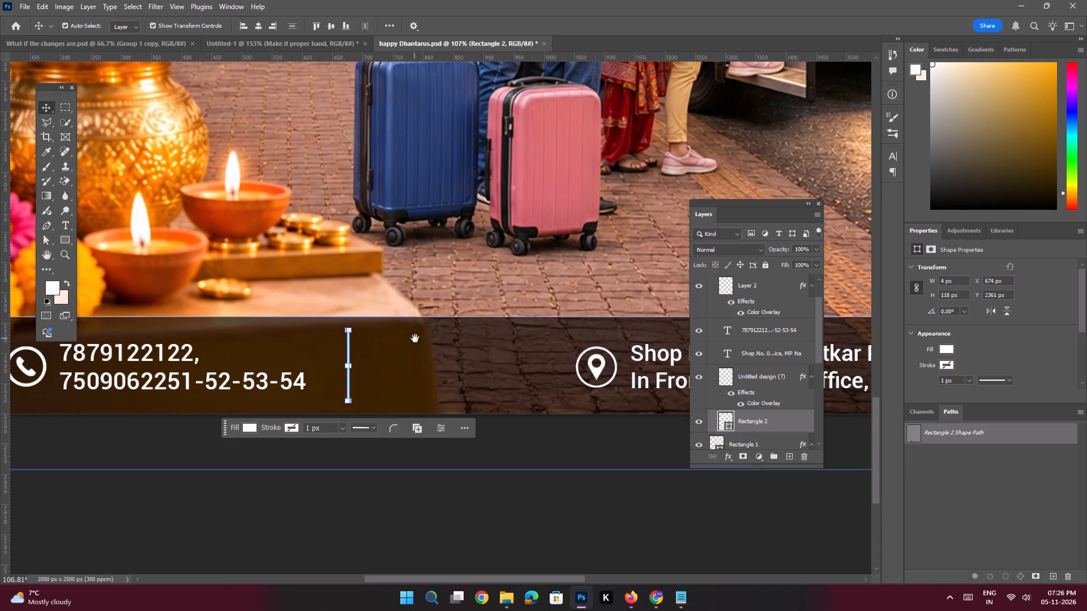
drag(415, 338, 328, 339)
click(511, 370)
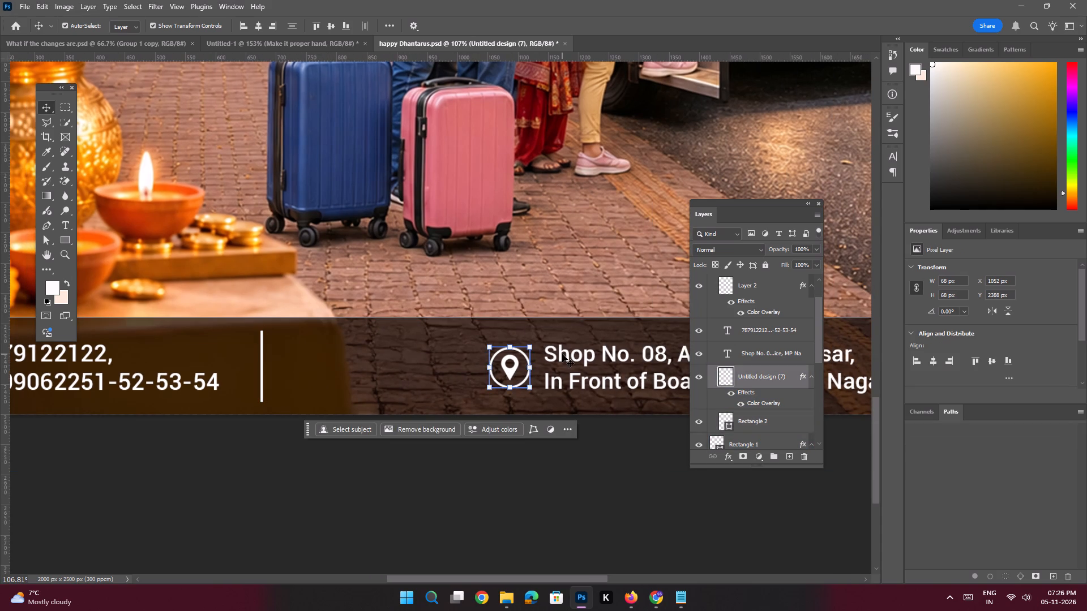
shift+click(562, 354)
key(shift+Left)
key(shift+Left)
key(shift+Left)
key(shift+Left)
key(shift+Left)
key(shift+Left)
key(shift+Left)
key(shift+Left)
key(shift+Left)
key(shift+Left)
key(shift+Left)
key(shift+Left)
key(shift+Left)
key(shift+Left)
key(shift+Left)
key(shift+Left)
key(shift+Left)
key(shift+Left)
key(shift+Left)
key(shift+Left)
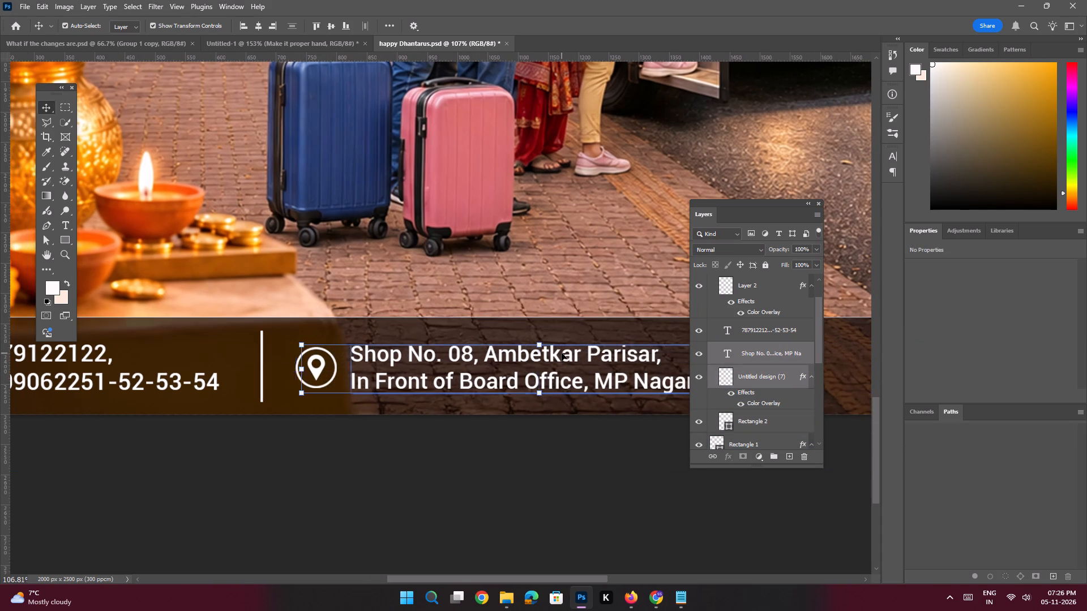
key(shift+Right)
key(Left)
key(Left)
key(space)
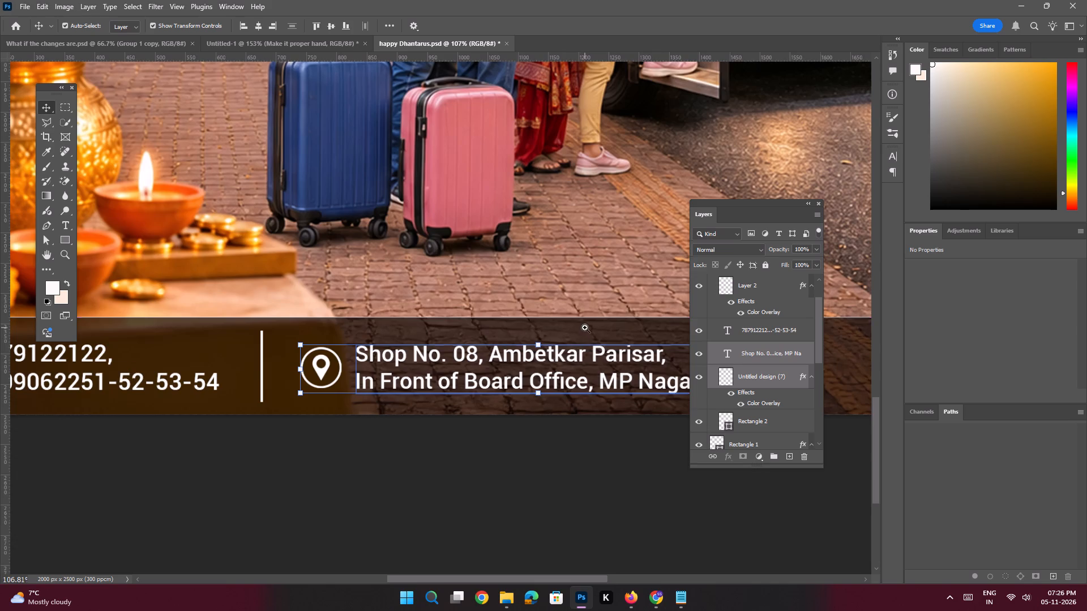
ctrl+drag(584, 328, 538, 319)
click(453, 424)
Shift the vertical divider line slightly further left to X 657 px.
key(space)
ctrl+drag(481, 335, 545, 463)
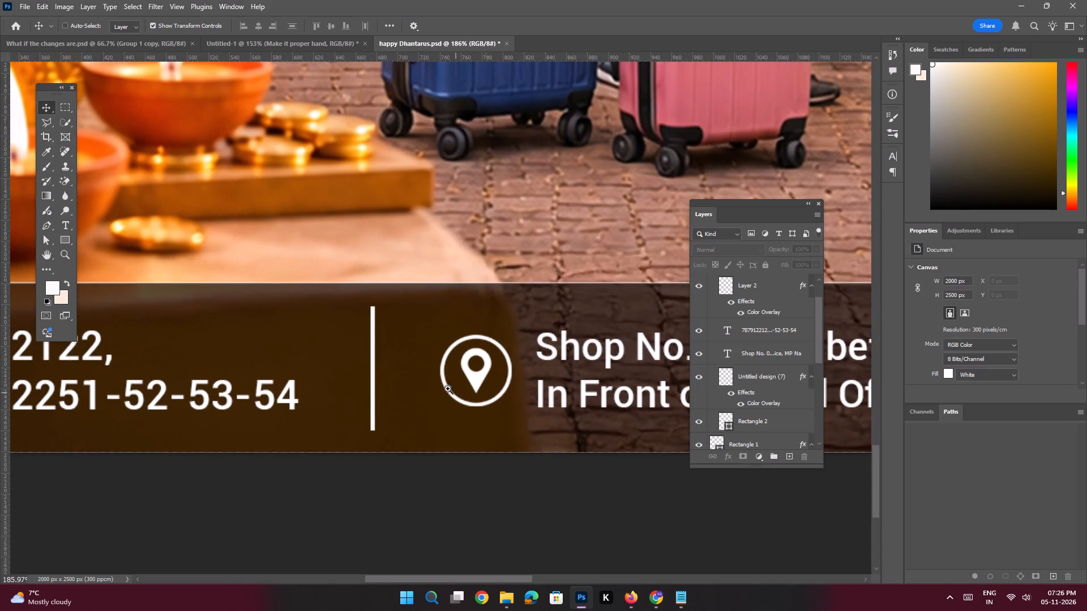
click(373, 367)
shift+drag(373, 354, 370, 354)
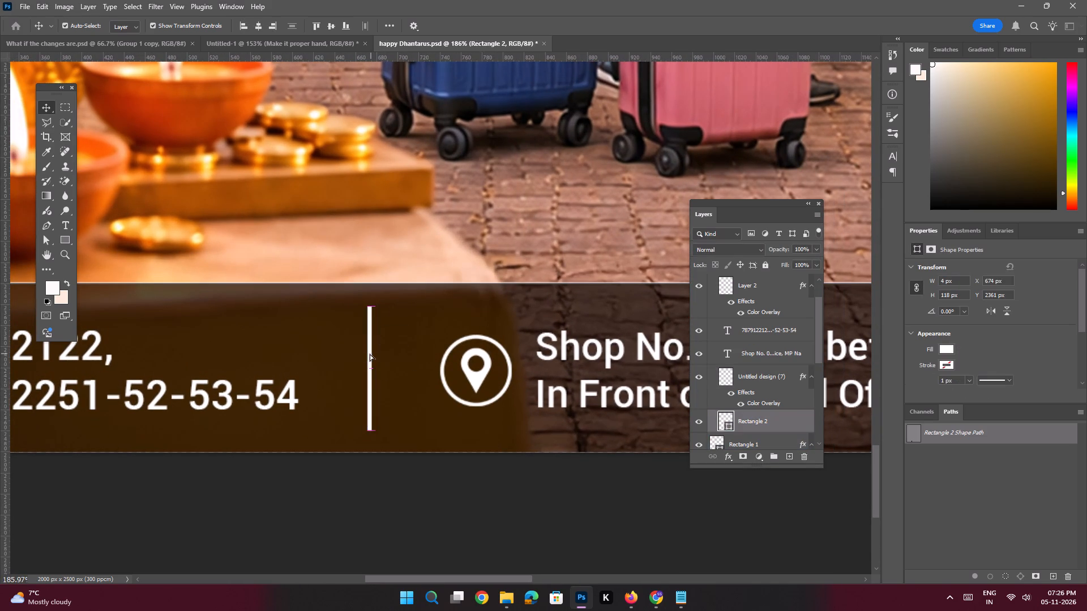
shift+drag(370, 354, 354, 354)
Move the location icon and address text together 30 px further left toward the divider line.
click(480, 371)
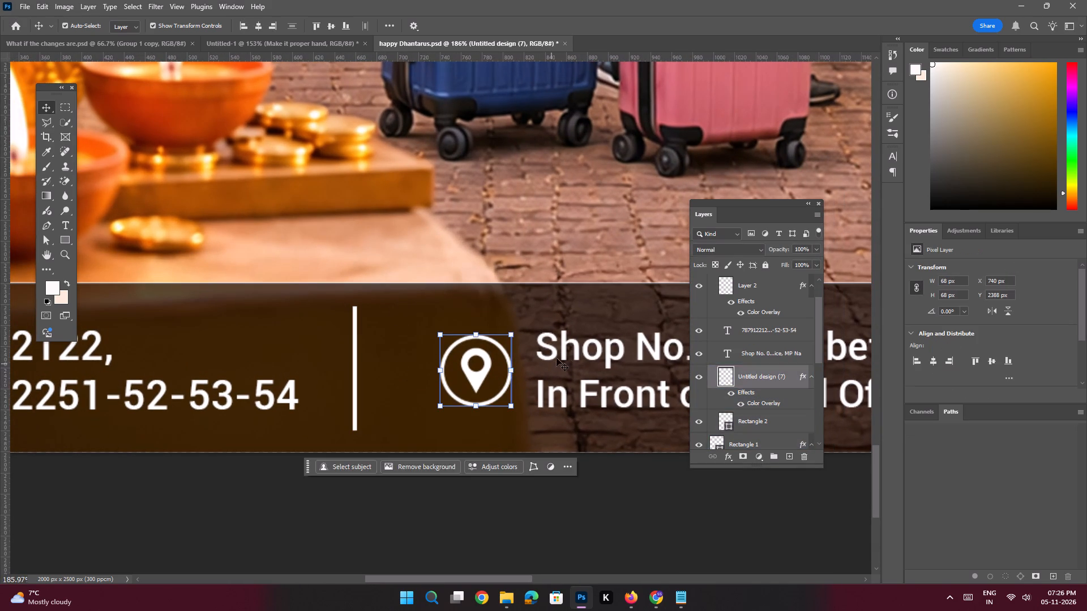
shift+click(561, 352)
key(shift+Left)
key(shift+Left)
key(shift+Left)
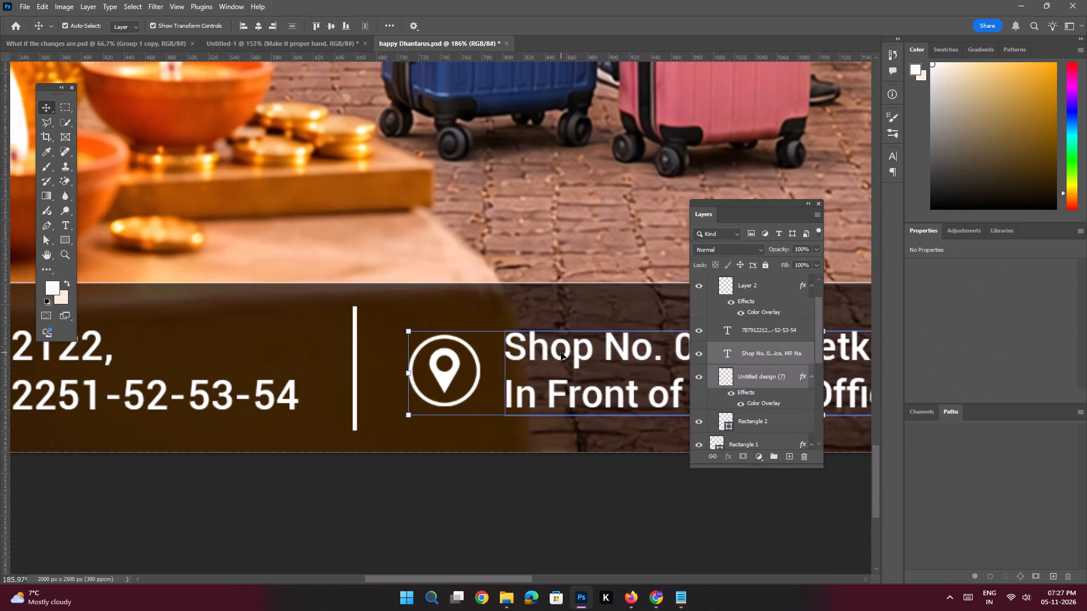
key(space)
ctrl+drag(563, 351, 495, 330)
click(465, 446)
Duplicate the vertical divider line and place the copy just after the address text at X 1521 px.
key(space)
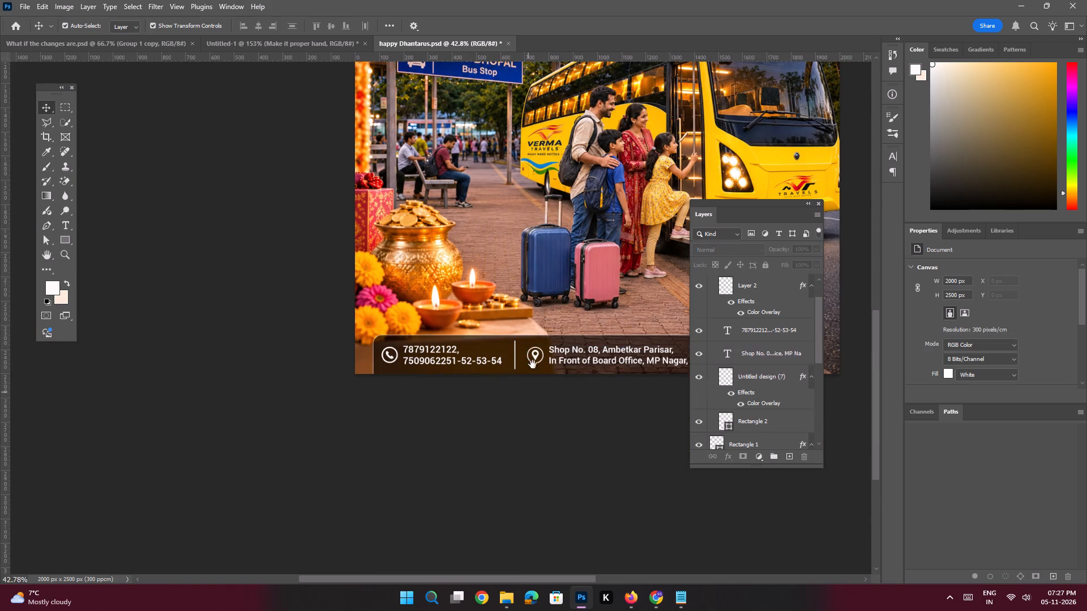
ctrl+drag(534, 342, 543, 356)
drag(545, 356, 365, 376)
ctrl+drag(362, 373, 395, 428)
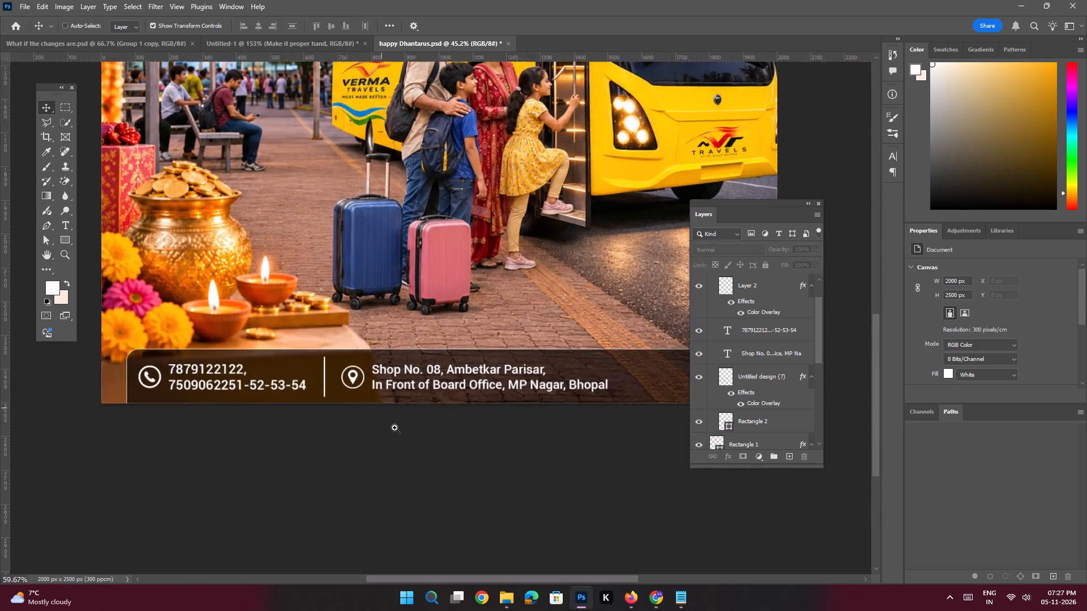
ctrl+drag(395, 428, 404, 440)
click(291, 373)
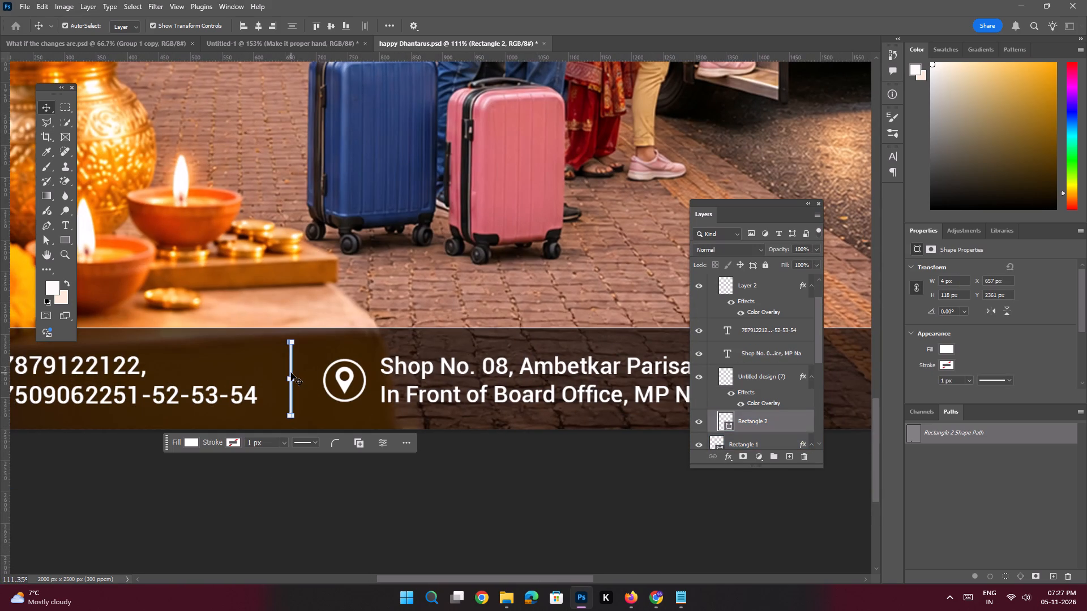
key(ctrl+j)
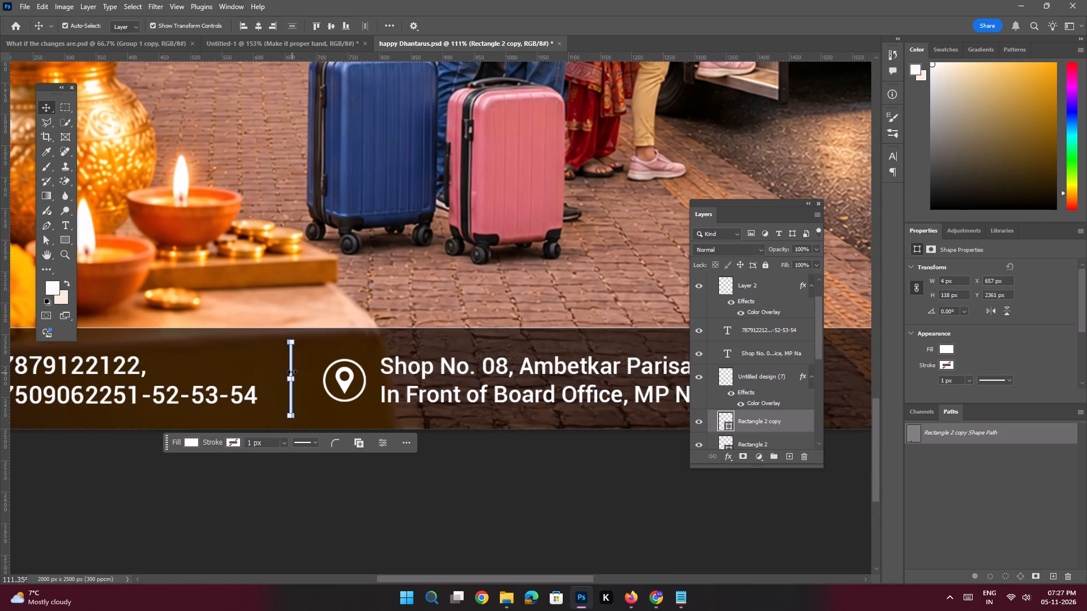
shift+drag(291, 369, 627, 378)
key(space)
key(space)
key(space)
key(space)
key(space)
key(space)
key(space)
key(space)
key(space)
drag(627, 378, 619, 377)
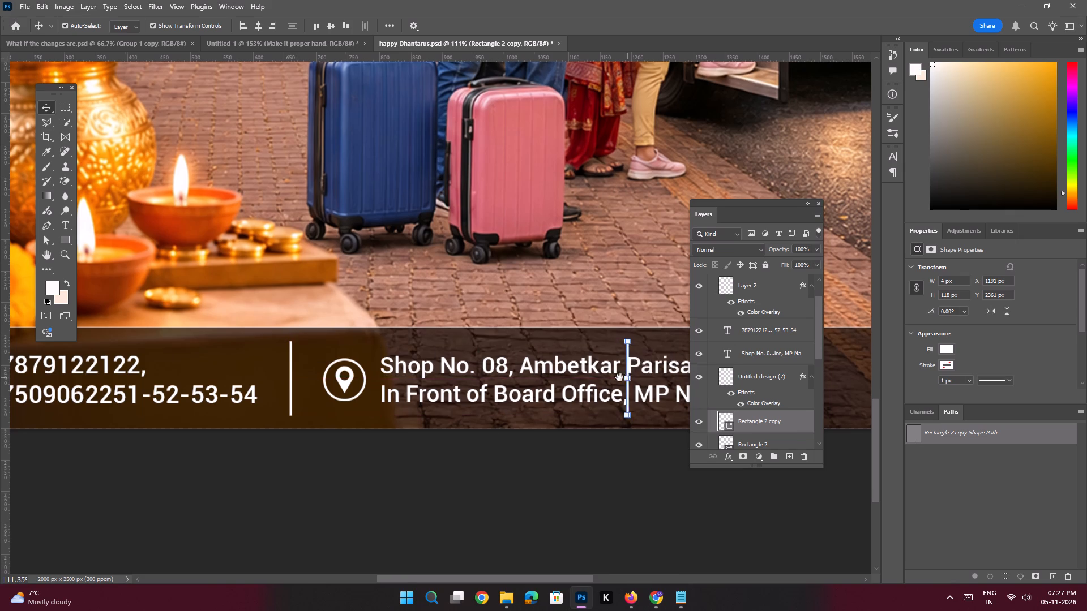
drag(619, 377, 490, 386)
shift+drag(490, 375, 530, 375)
key(ctrl+z)
click(756, 419)
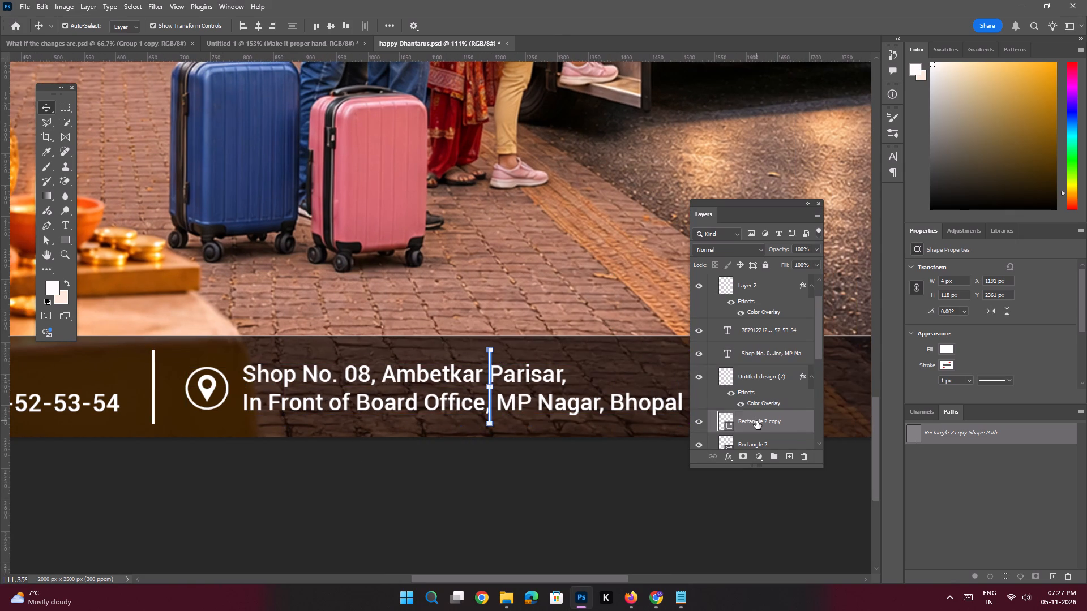
shift+drag(490, 360, 561, 360)
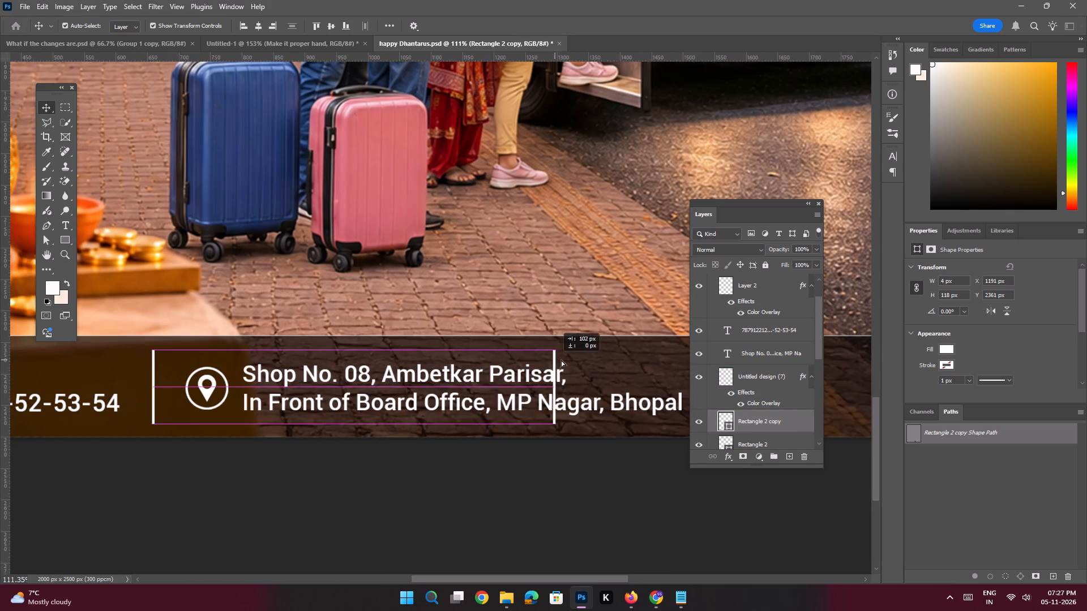
shift+drag(561, 360, 628, 360)
key(shift+space)
key(shift+space)
key(shift+space)
key(shift+space)
key(shift+space)
key(shift+space)
key(shift+space)
key(shift+space)
key(shift+space)
key(shift+space)
drag(628, 360, 465, 364)
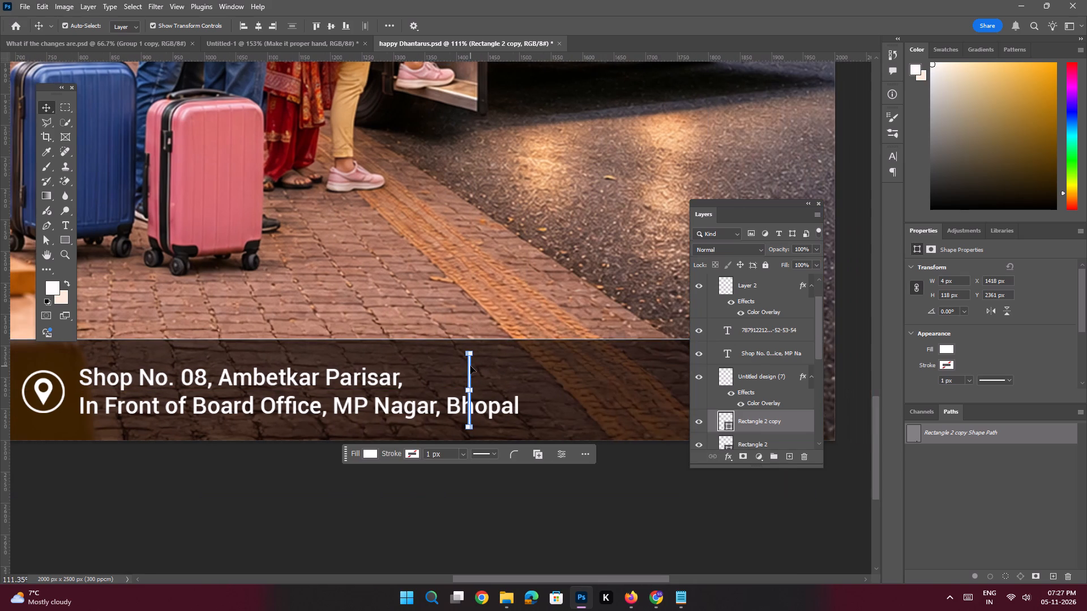
shift+drag(470, 366, 536, 368)
Switch to the ChatGPT browser window and save the World COPD Day poster as a PNG in Downloads.
click(679, 595)
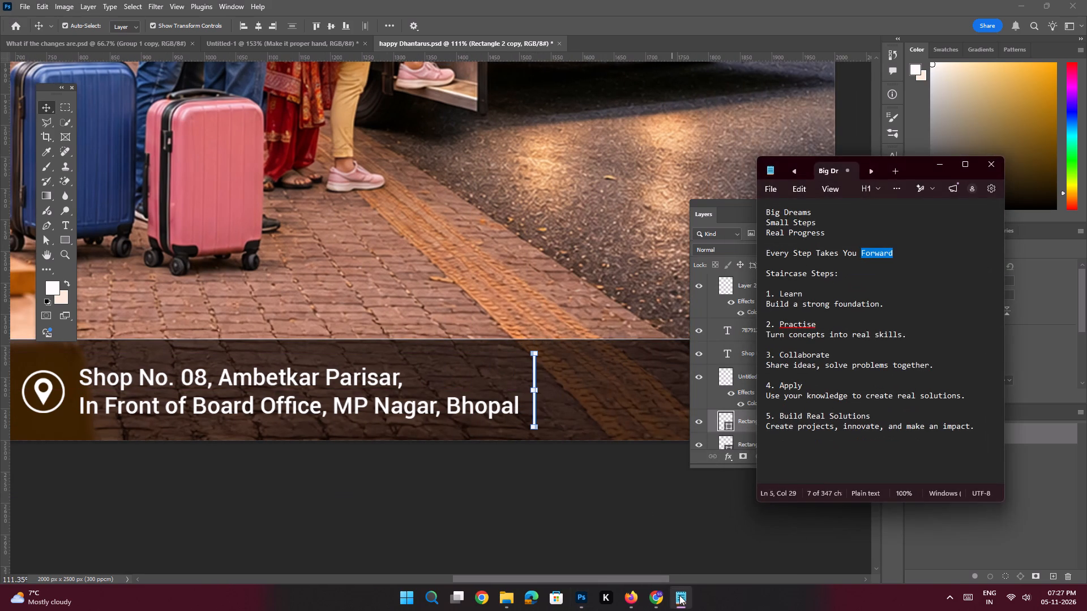
click(679, 595)
click(665, 595)
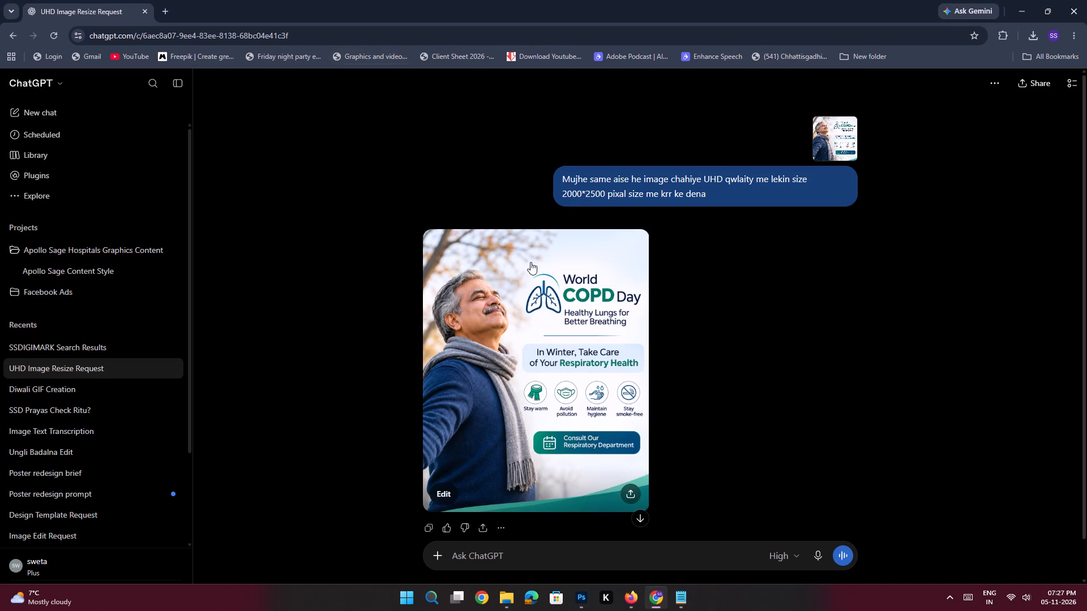
click(584, 350)
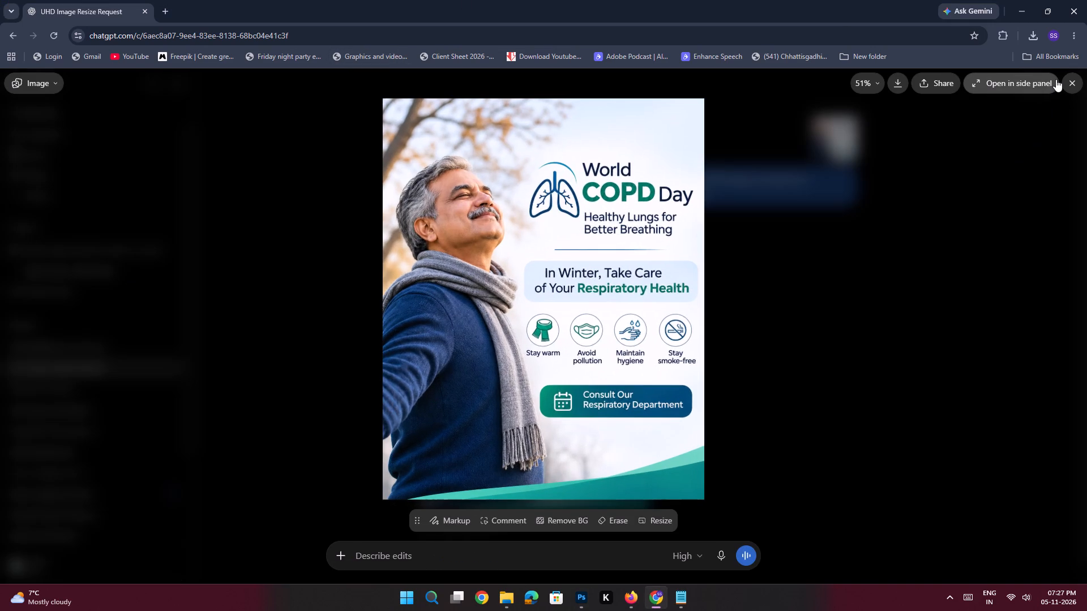
click(899, 80)
triple_click(59, 144)
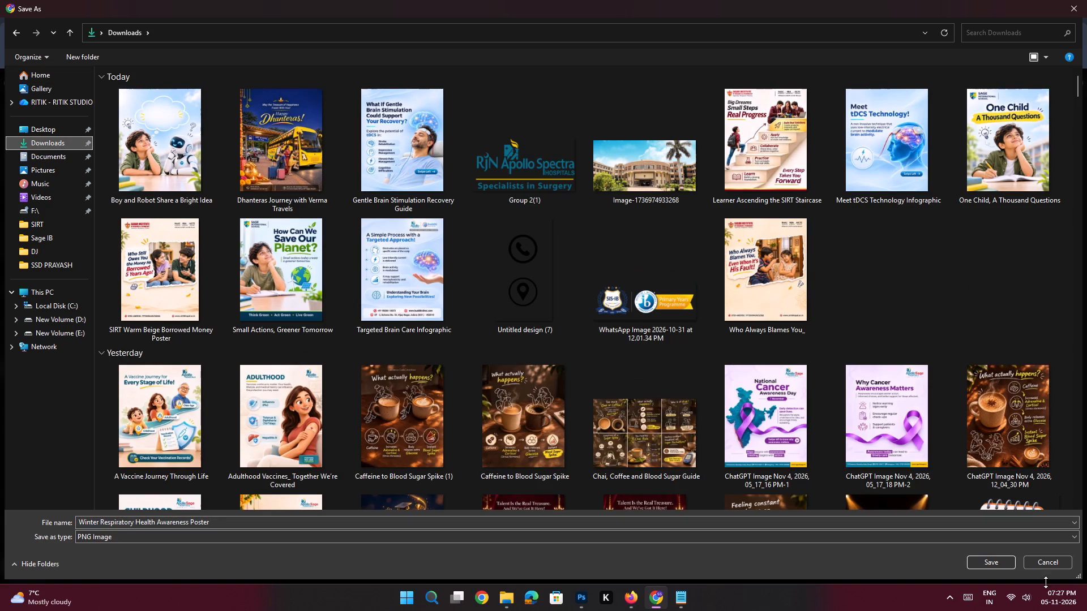
click(1000, 565)
key(alt+Tab)
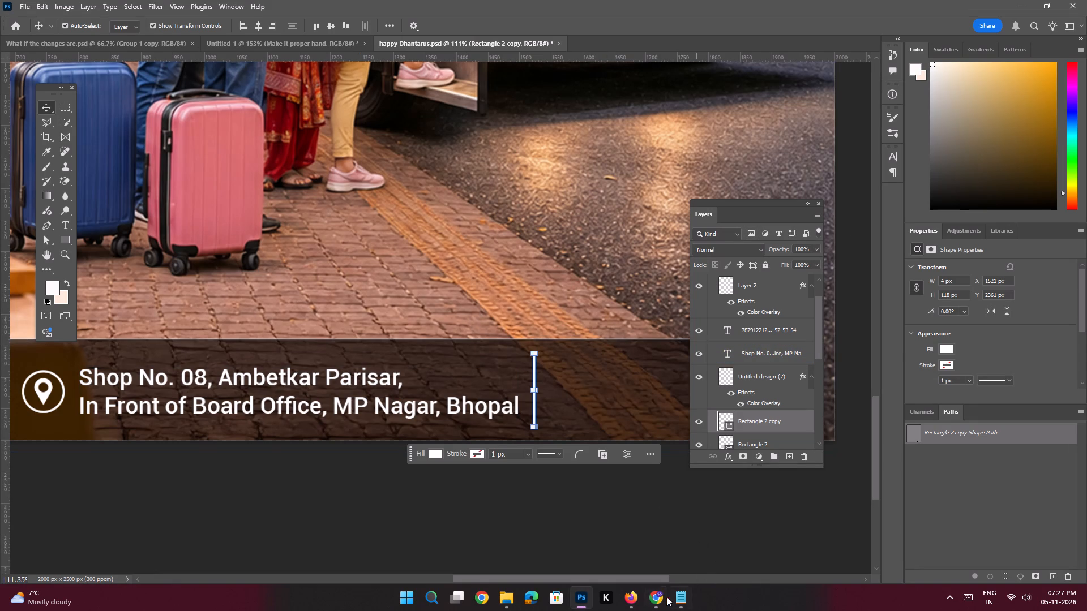
Switch to the Chrome window, search for canva in a new tab and open the Canva home page in the browser.
click(650, 597)
click(168, 10)
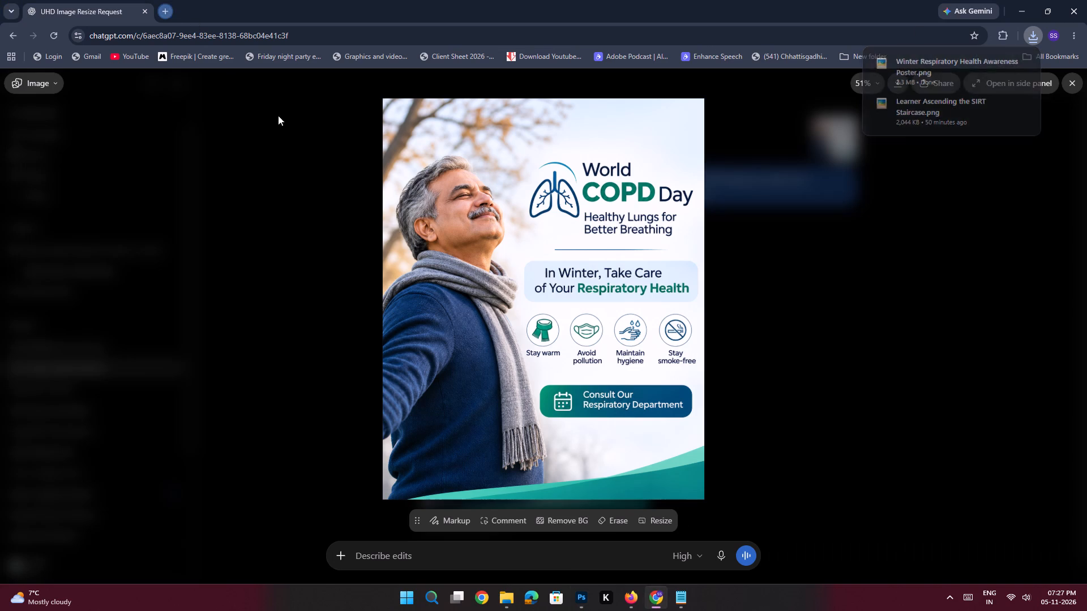
click(391, 233)
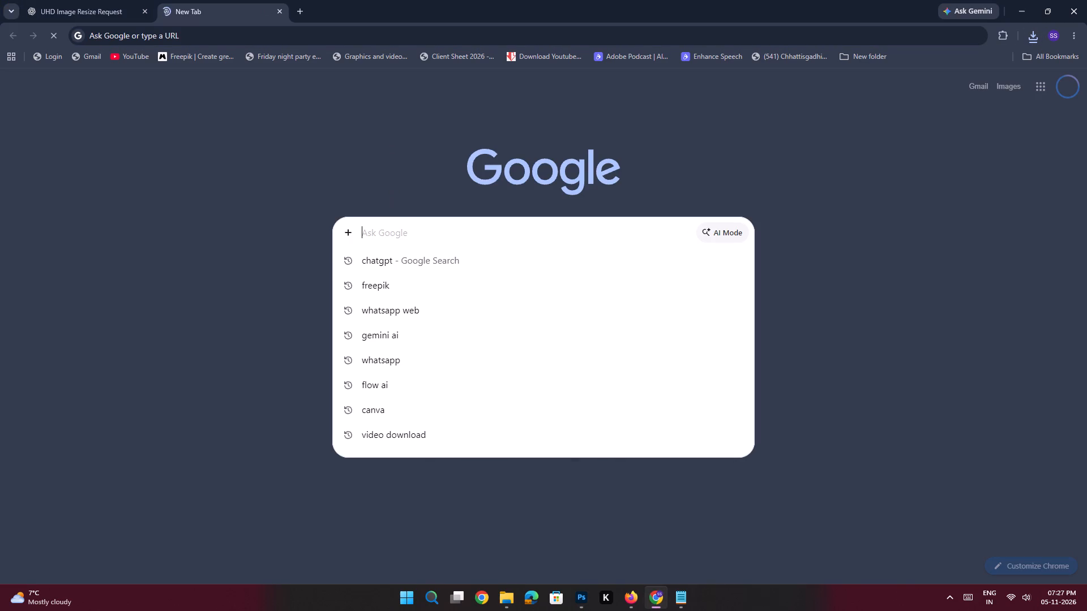
click(393, 238)
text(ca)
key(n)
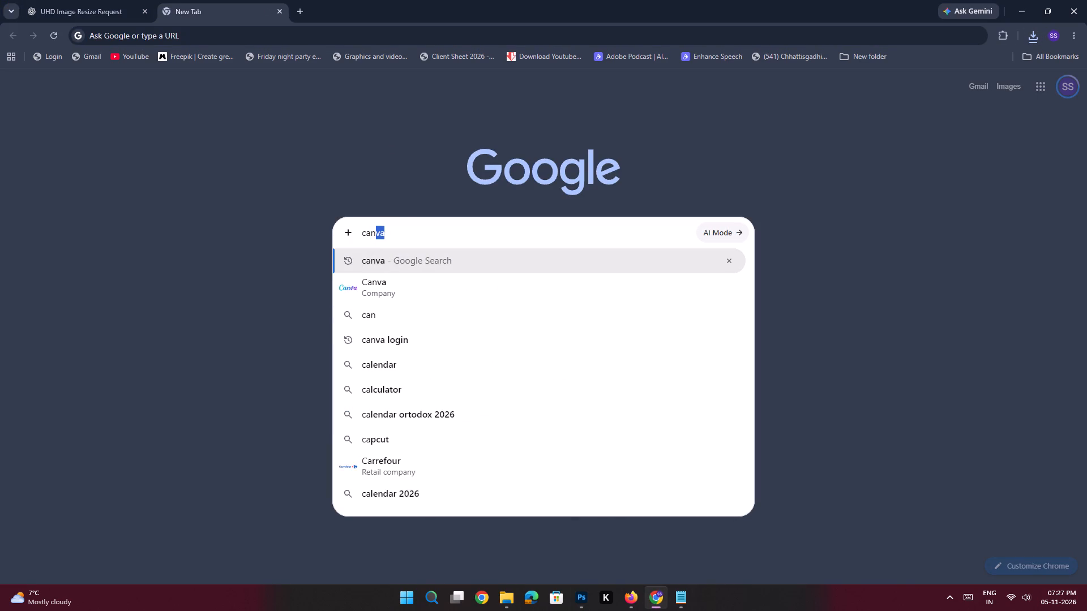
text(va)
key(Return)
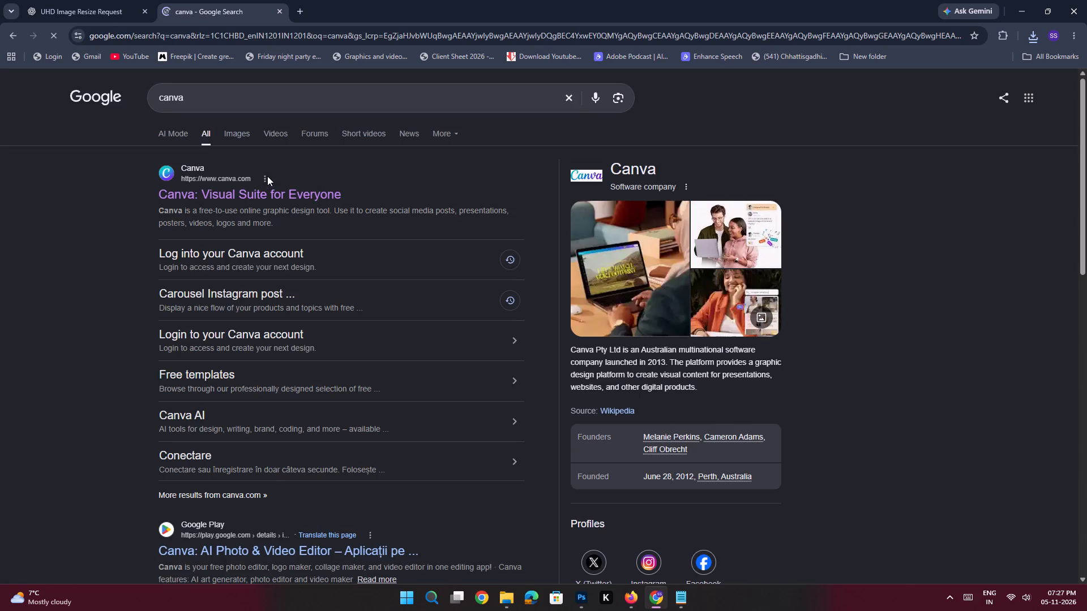
click(256, 194)
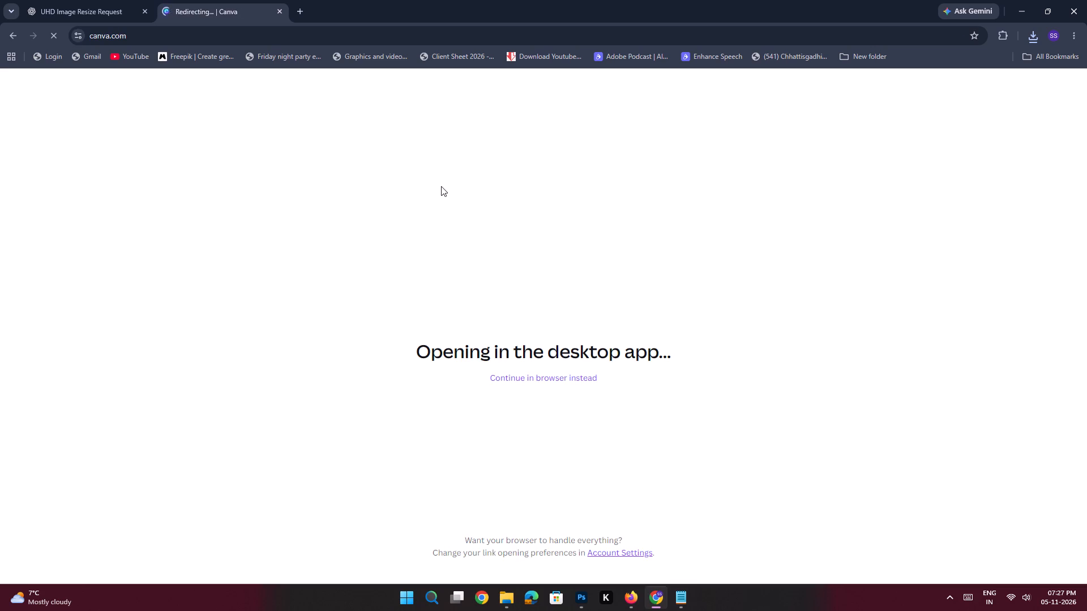
double_click(540, 381)
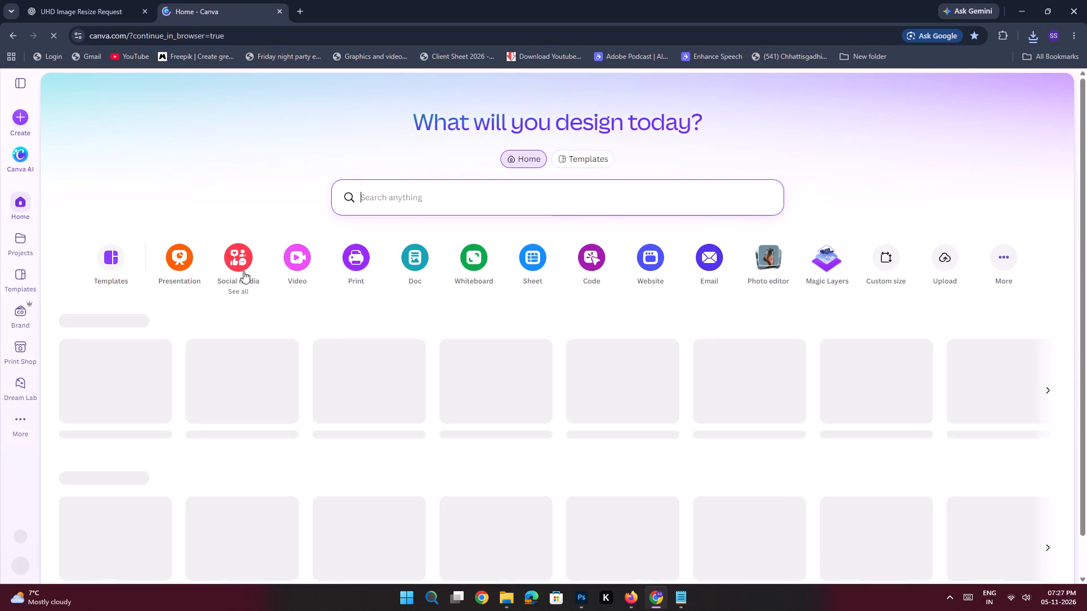
Create a blank Instagram Post (4:5) design from the social media formats.
double_click(239, 265)
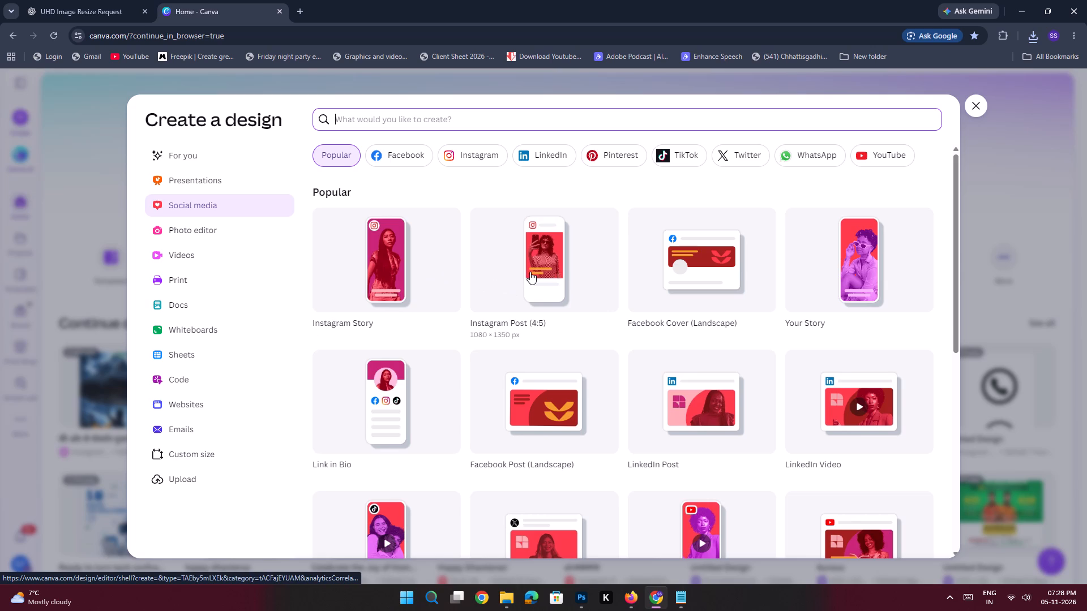
double_click(530, 272)
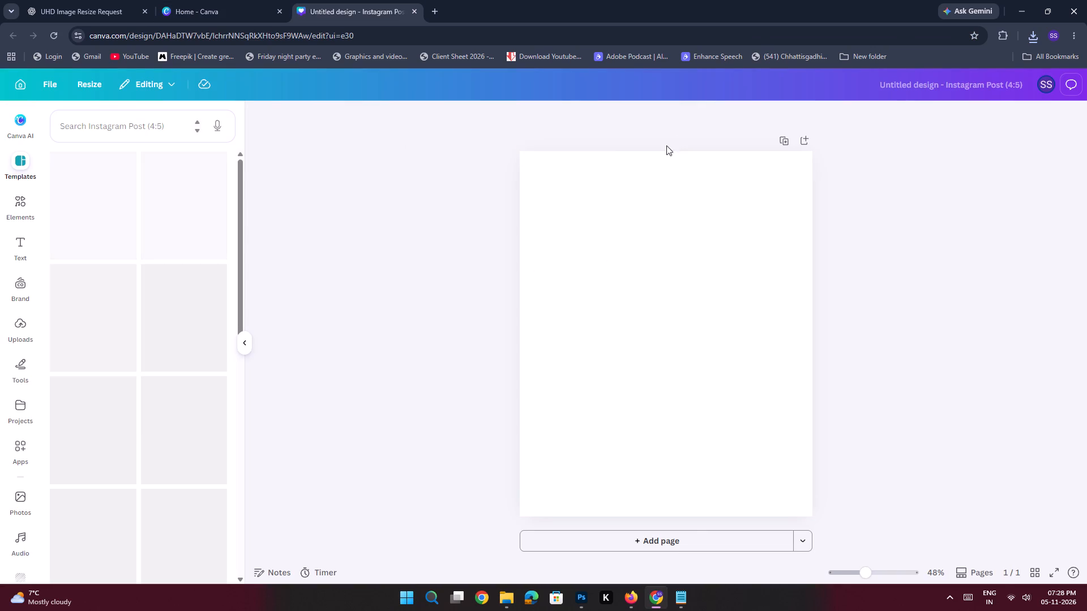
Search the elements for Website, add the black outline globe graphic to the page and enlarge it around the page's middle.
click(22, 204)
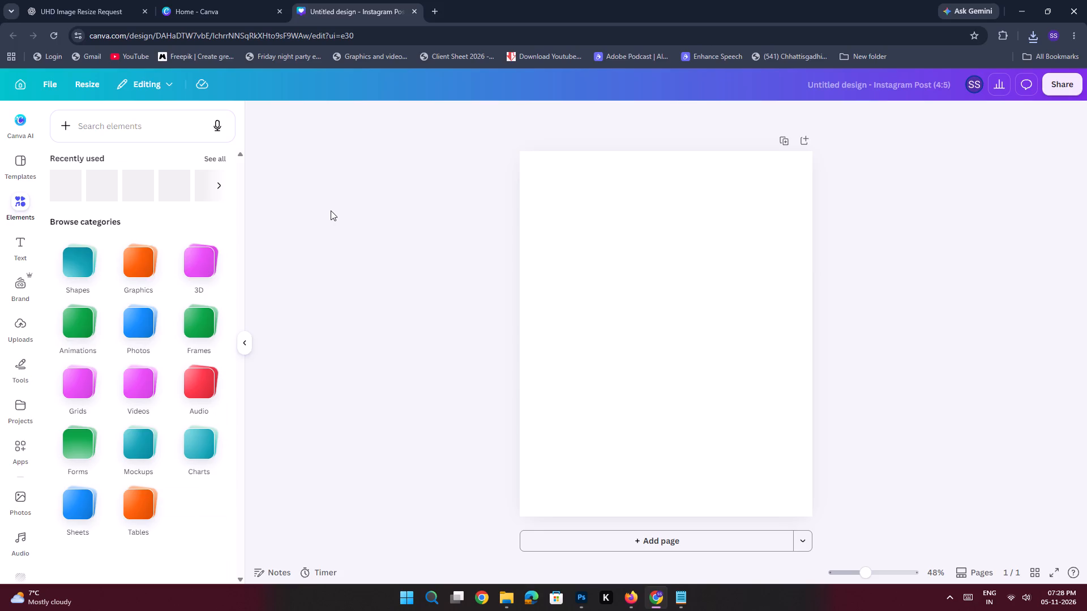
key(alt+Tab)
key(alt+Tab)
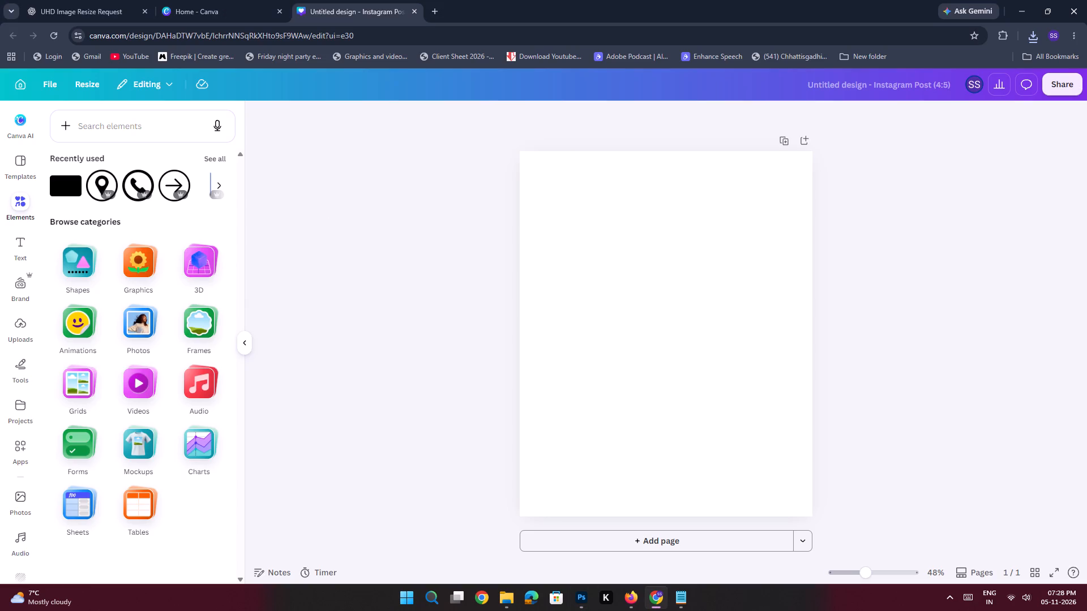
click(99, 126)
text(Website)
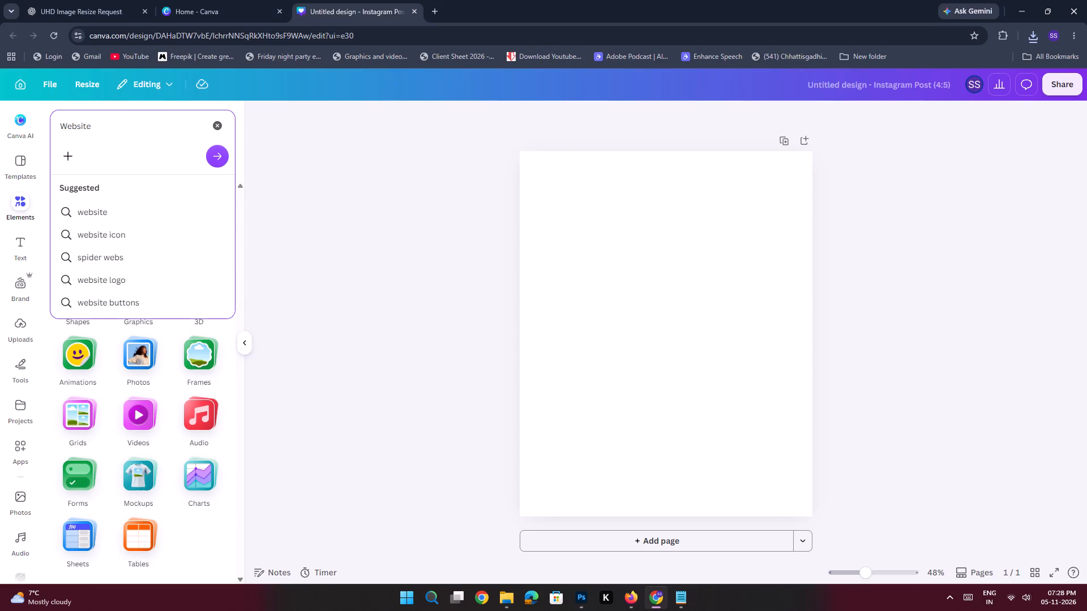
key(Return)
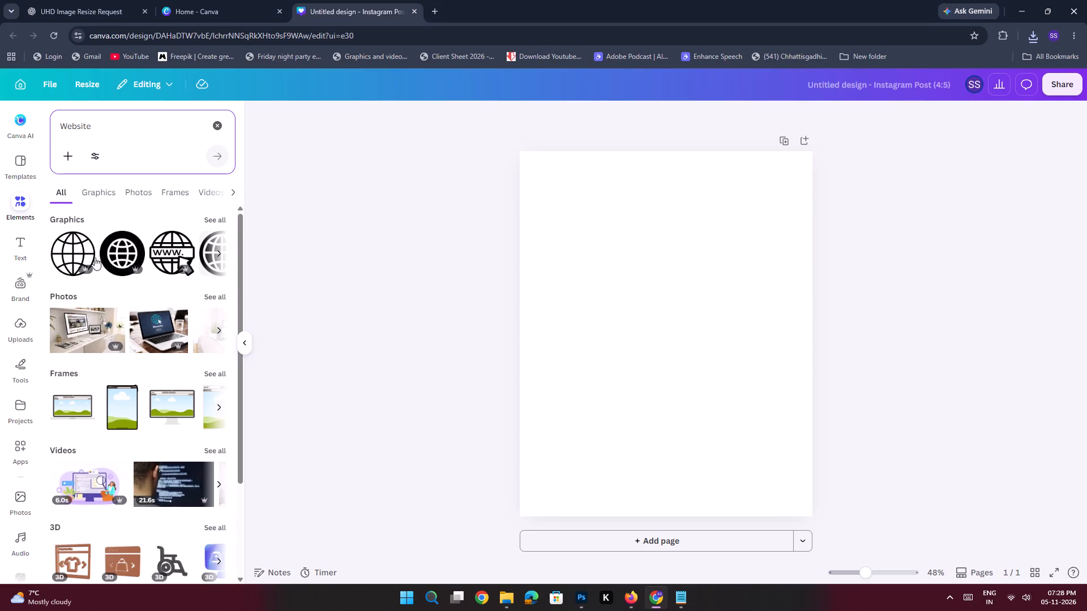
click(78, 252)
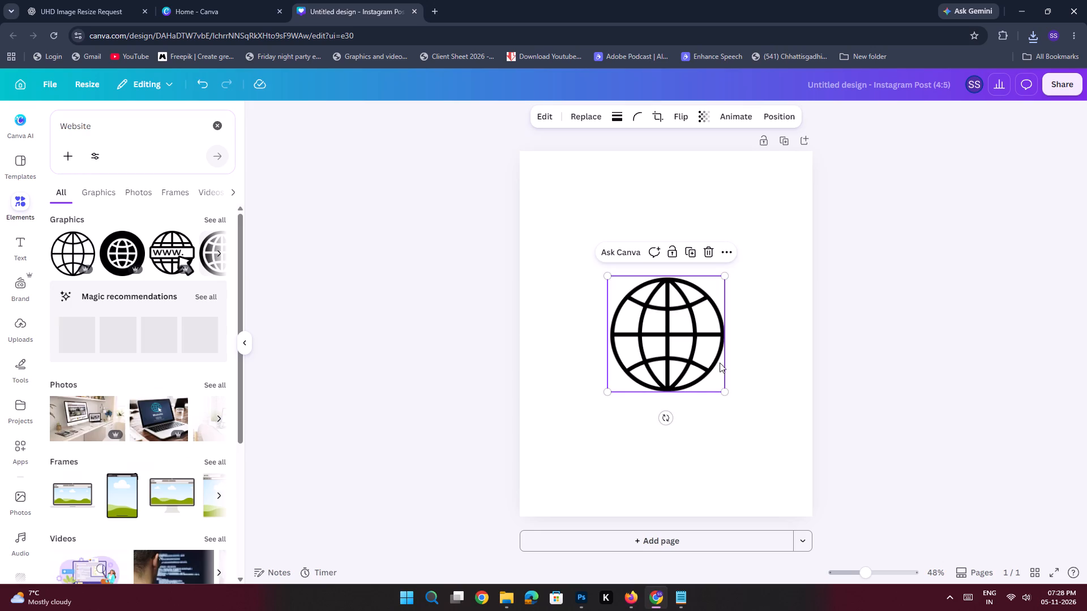
alt+drag(722, 387, 734, 412)
drag(698, 351, 702, 377)
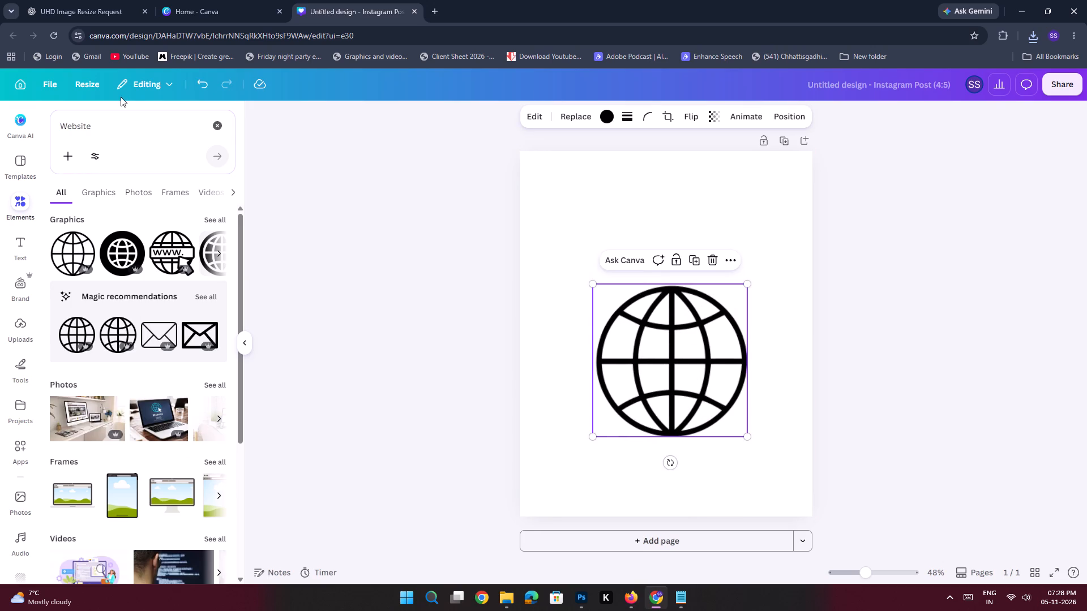
Search the elements for line, add a straight line with end markers and move it above the globe.
drag(117, 128, 2, 123)
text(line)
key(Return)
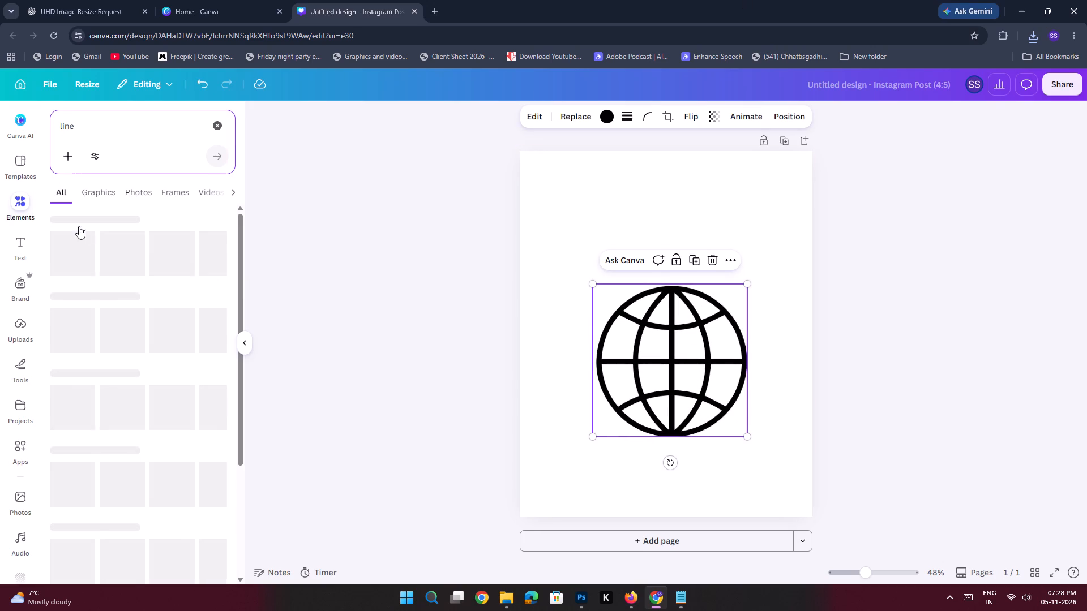
click(143, 246)
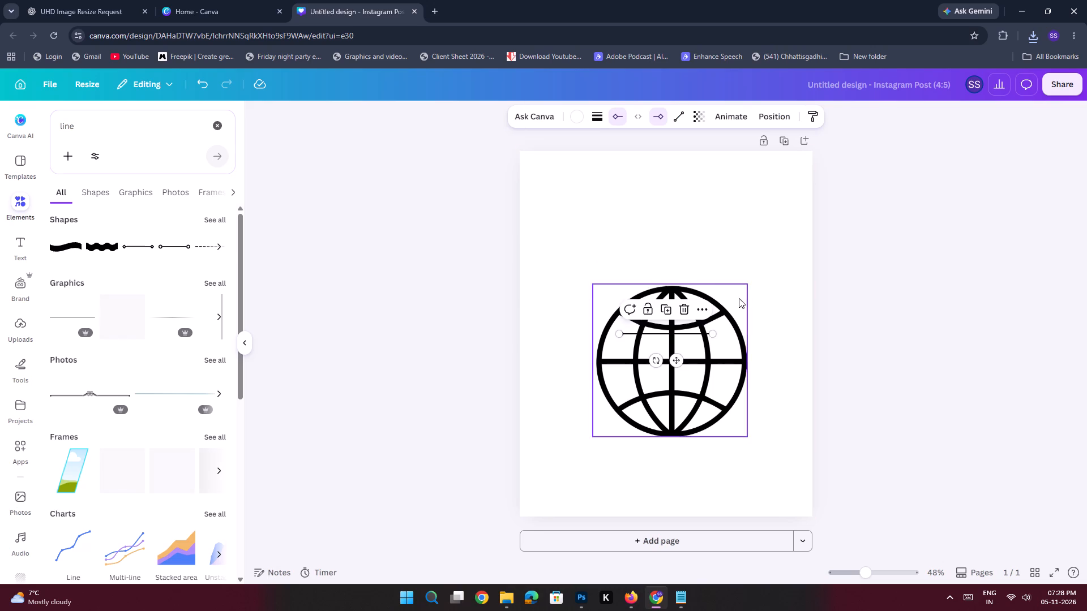
drag(684, 333, 681, 206)
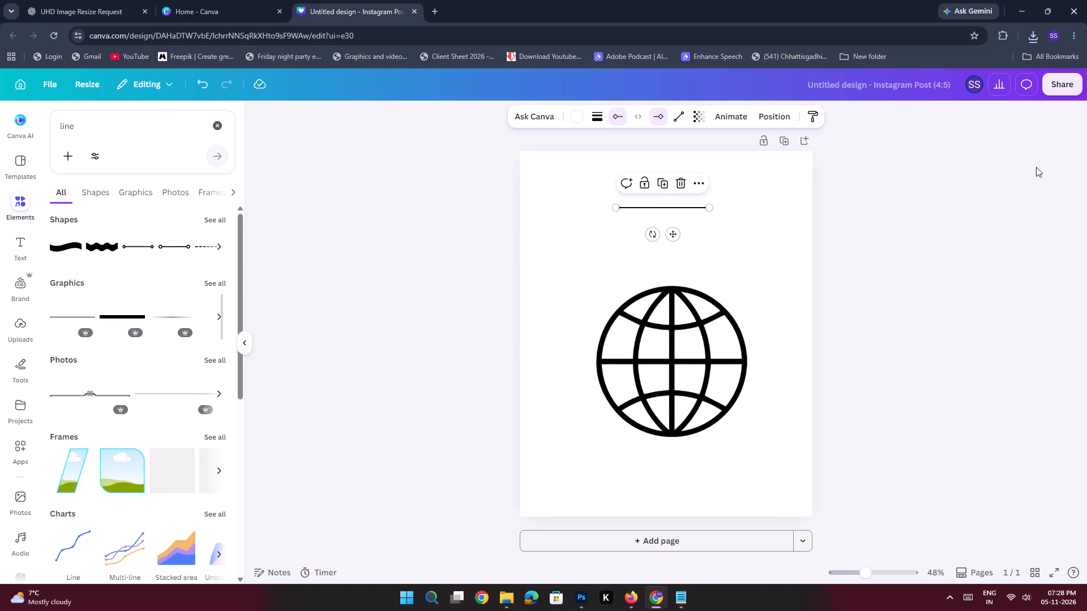
Download the design as a PNG at 3.125 size with a transparent background, saving it in the Downloads folder.
click(1050, 89)
click(880, 334)
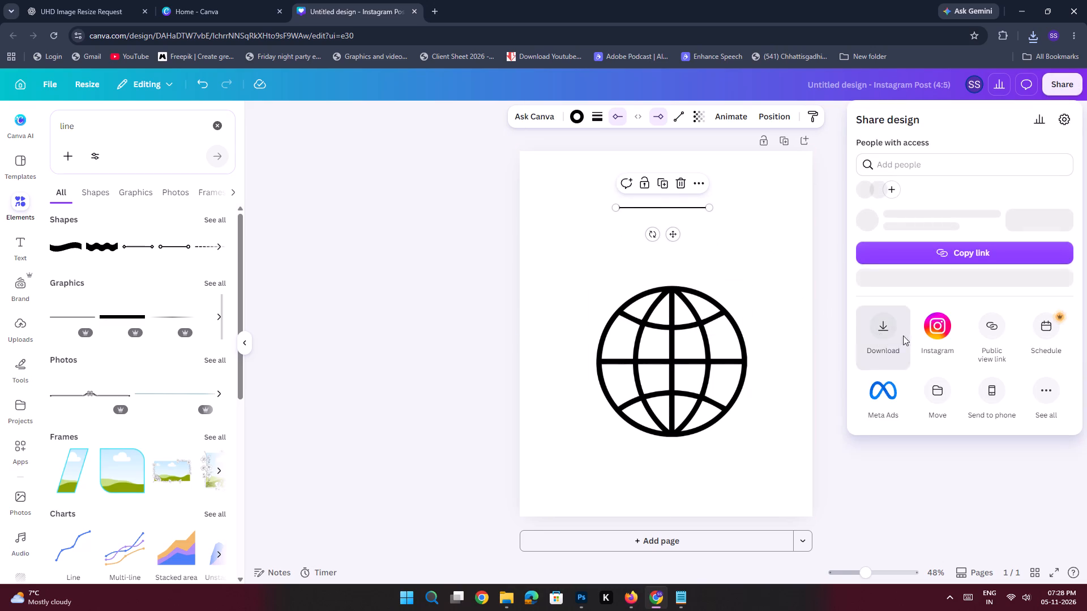
drag(893, 214, 1037, 208)
drag(975, 209, 1052, 209)
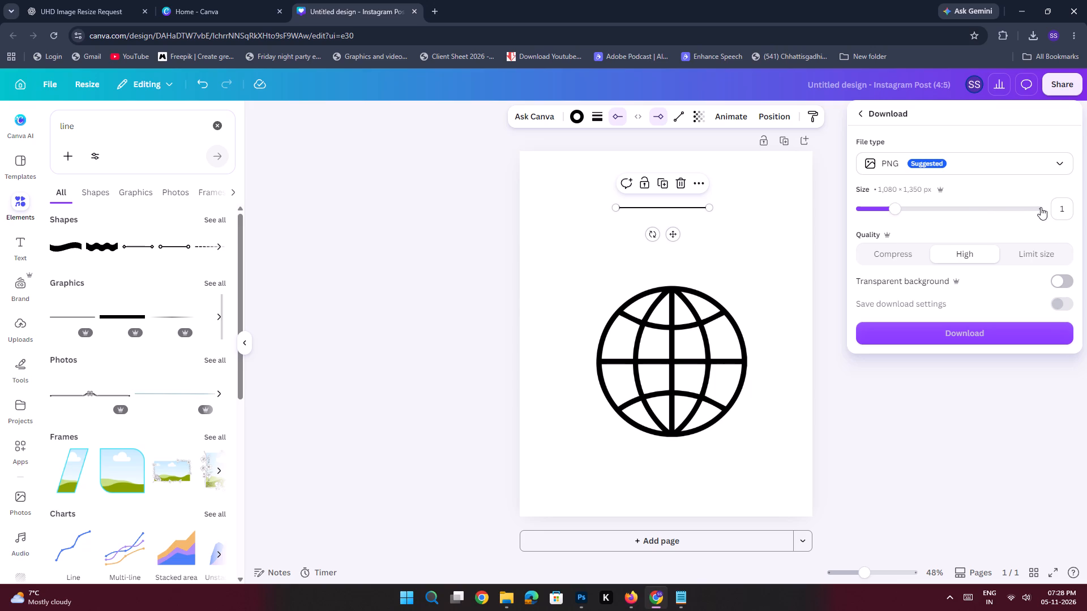
click(1041, 207)
click(1061, 280)
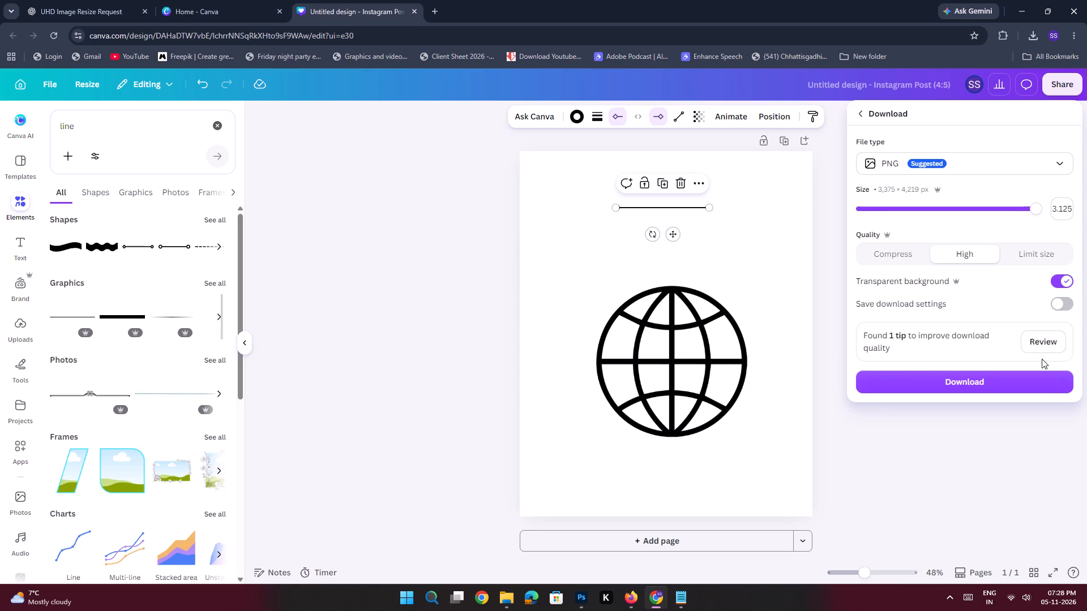
click(1006, 384)
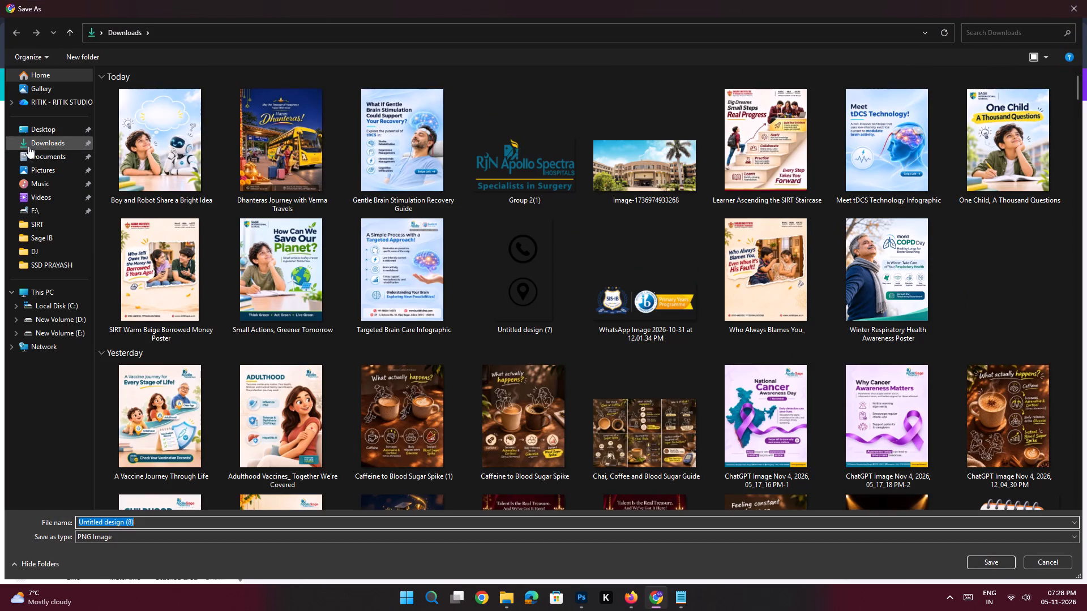
triple_click(29, 145)
click(979, 561)
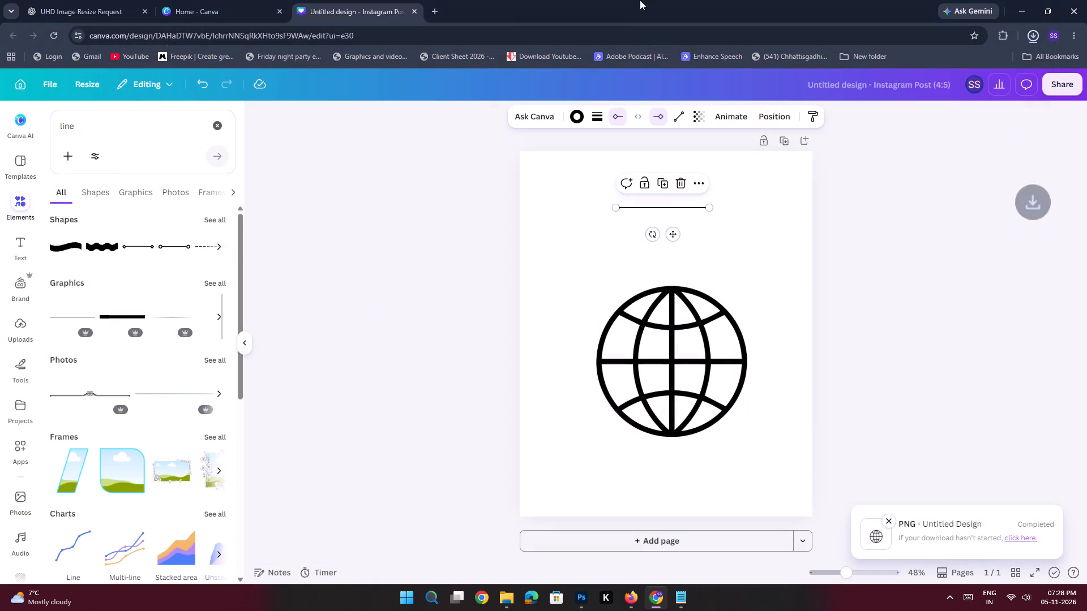
Bring the downloaded globe-and-line PNG into the happy Dhantarus.psd document in Photoshop, placing it over the footer area.
drag(910, 66, 748, 324)
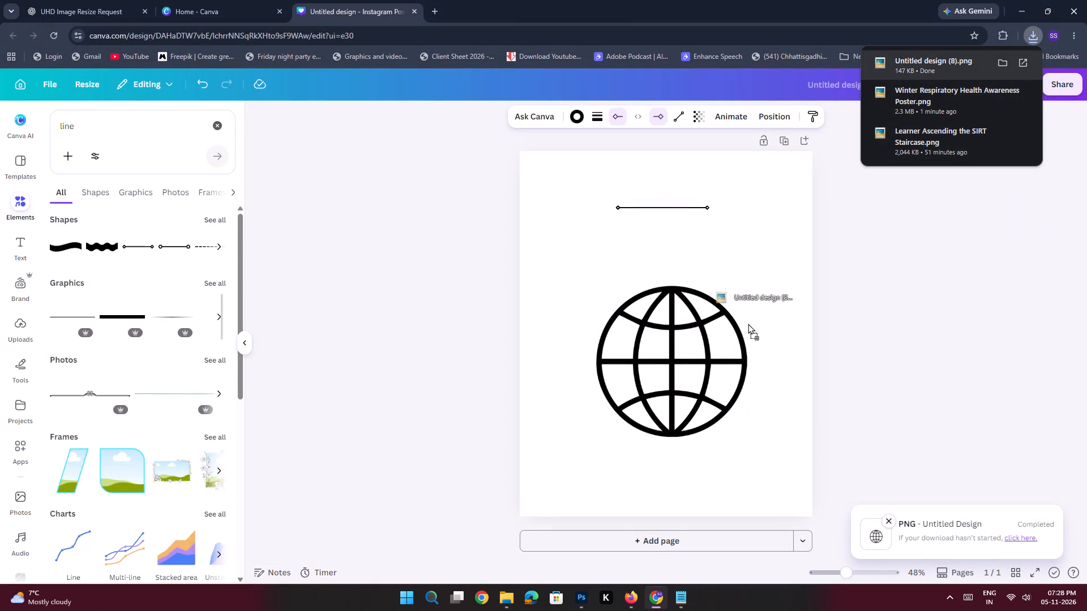
drag(748, 324, 583, 455)
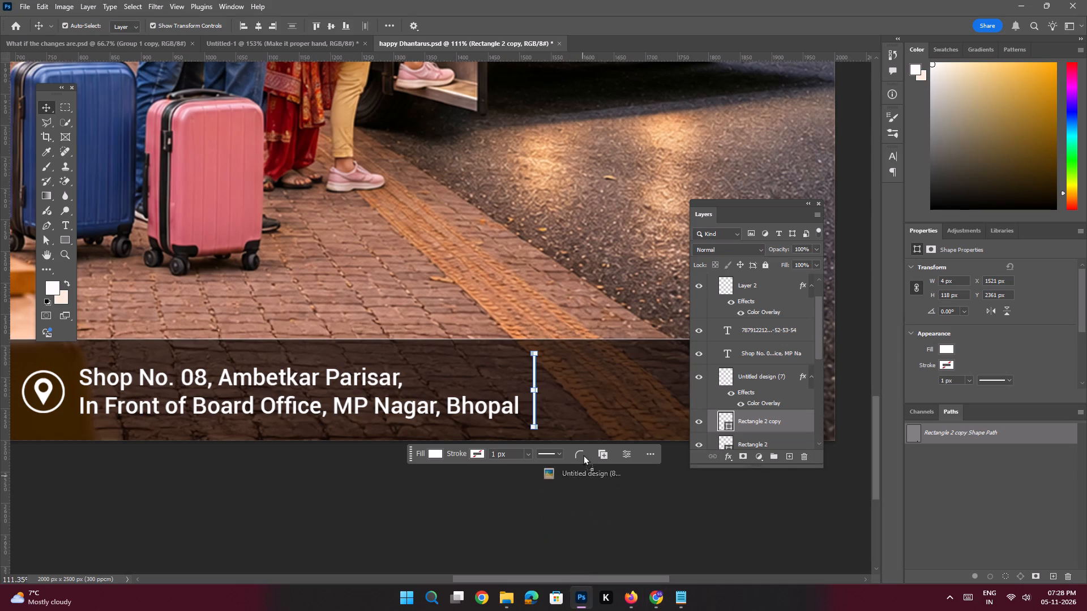
drag(583, 455, 589, 388)
Scale the placed globe image down to about 100 × 154 px above the contact bar and commit it.
key(space)
ctrl+drag(593, 312, 540, 292)
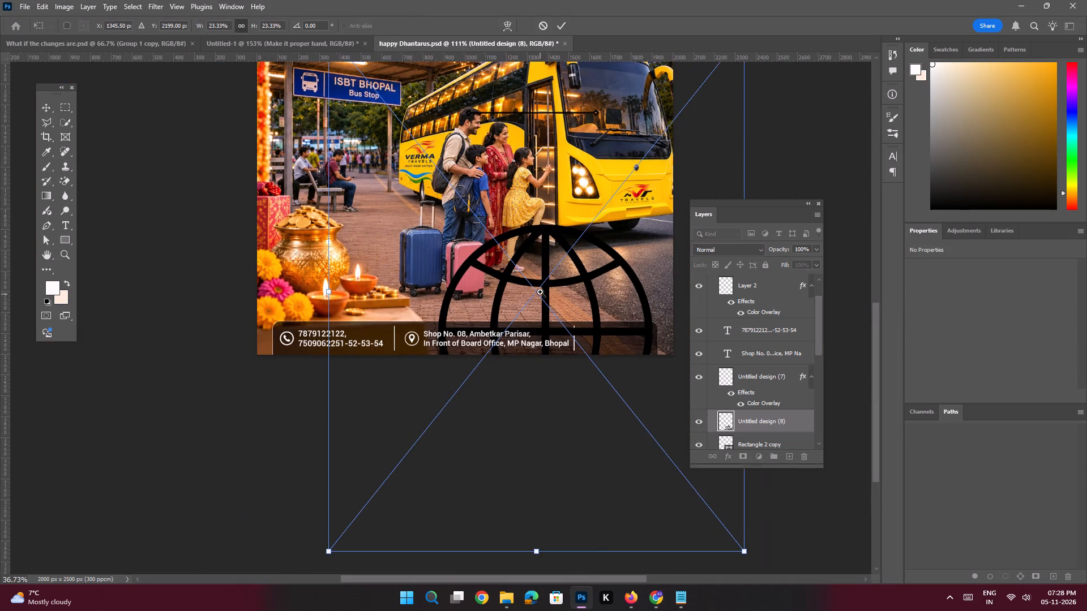
ctrl+drag(540, 292, 540, 292)
drag(567, 313, 516, 262)
key(space)
key(space)
key(space)
key(space)
key(space)
key(space)
drag(623, 392, 592, 394)
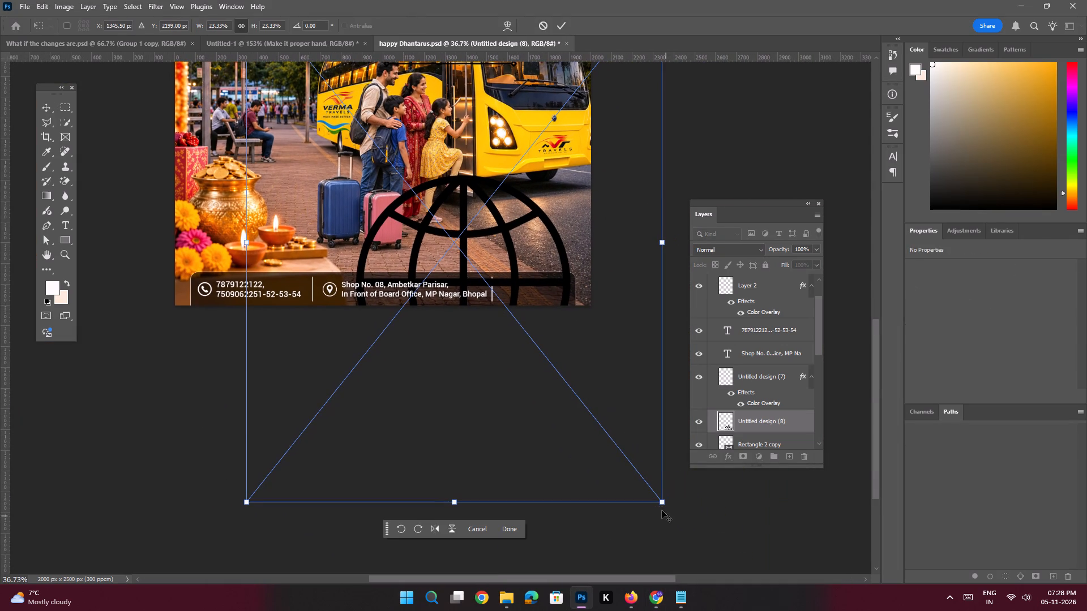
alt+drag(659, 503, 467, 277)
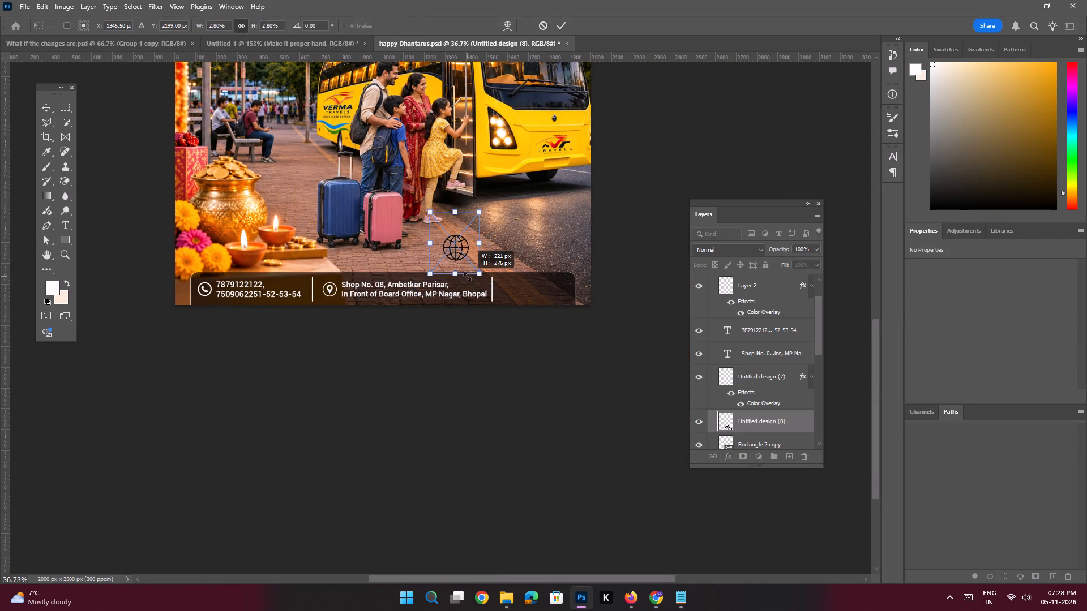
alt+drag(467, 277, 464, 274)
key(Return)
Rasterize the globe layer and erase the stray horizontal line above the globe with the Eraser tool.
key(space)
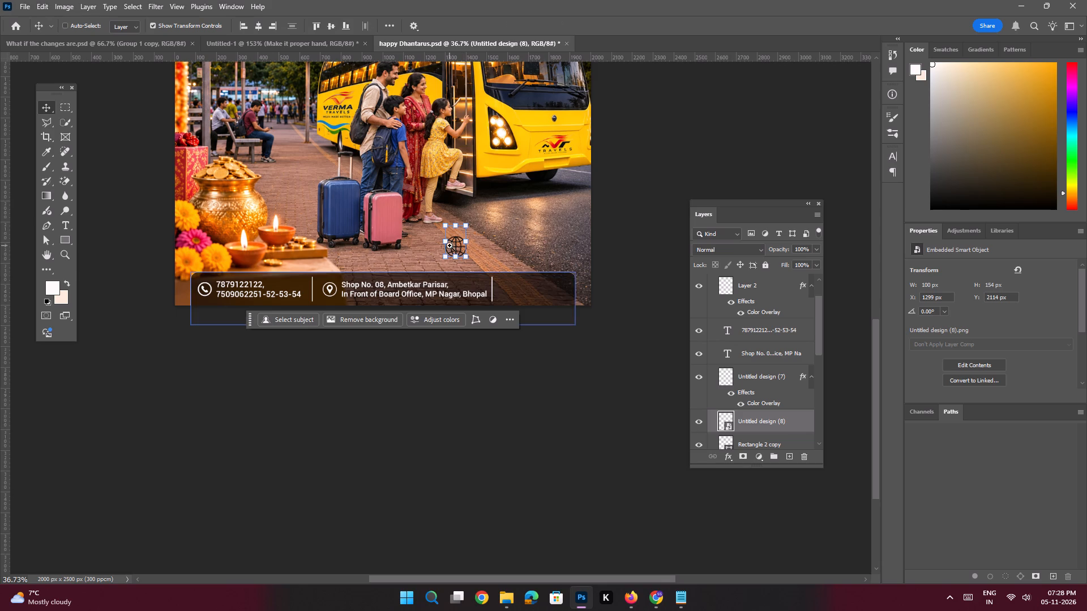
ctrl+drag(456, 231, 530, 386)
drag(464, 292, 465, 300)
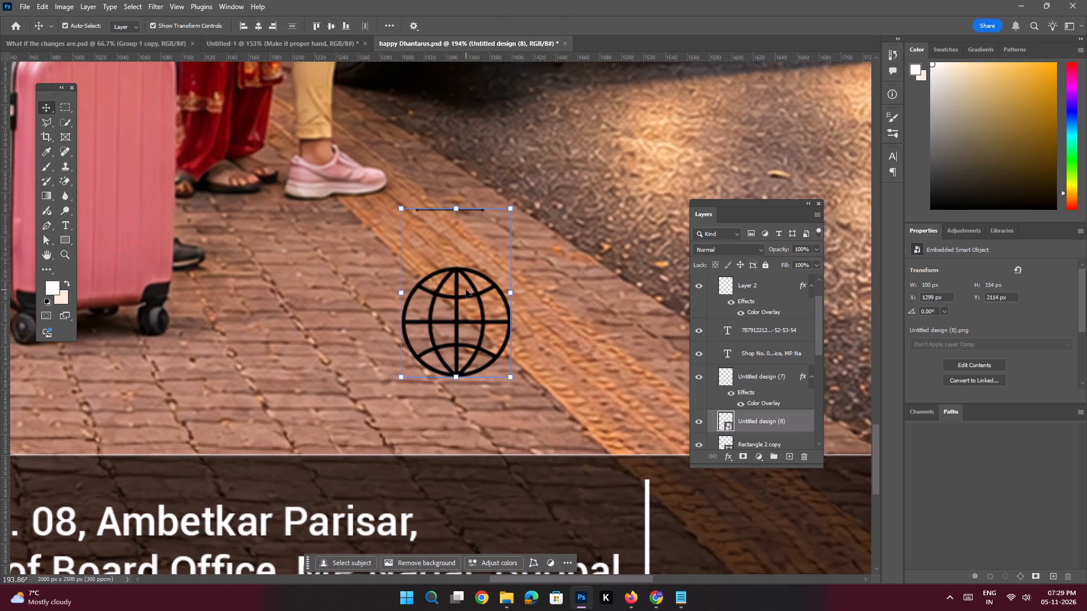
key(e)
click(467, 285)
click(482, 218)
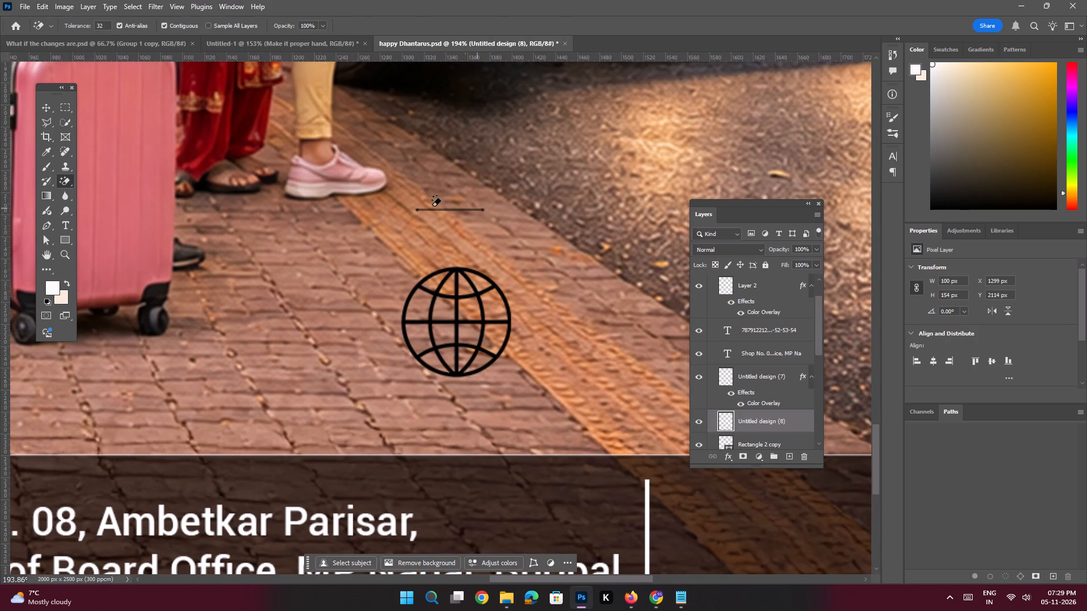
right_click(65, 179)
click(85, 178)
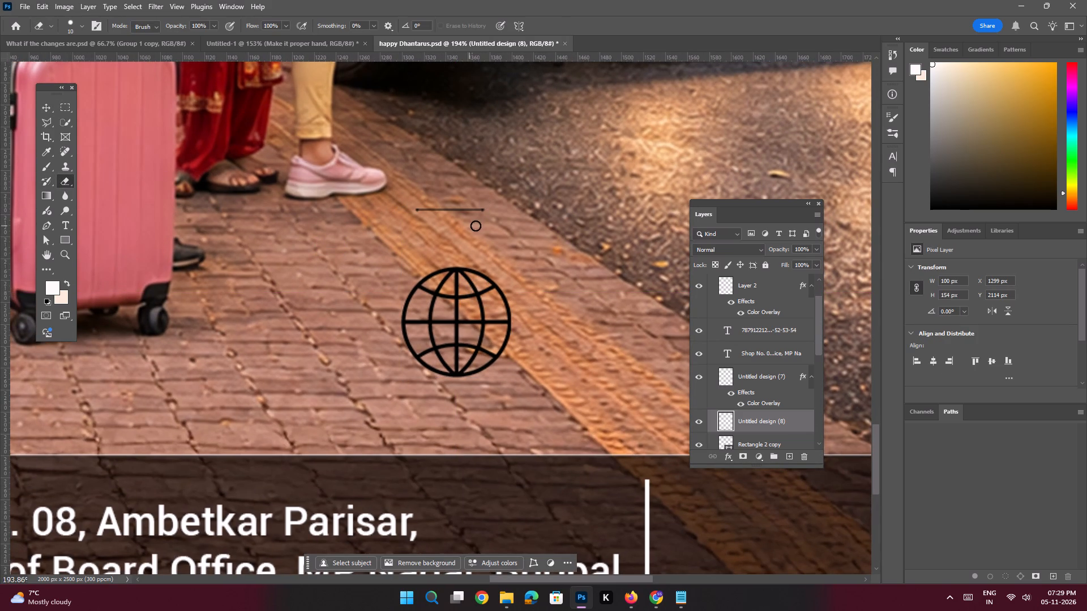
click(486, 209)
shift+click(417, 209)
Add a horizontal guide along the location icon's top edge at about Y 2386 px and remove the duplicate guide there.
key(space)
key(space)
key(space)
key(space)
key(space)
key(space)
key(space)
key(space)
key(space)
key(space)
drag(452, 287, 464, 226)
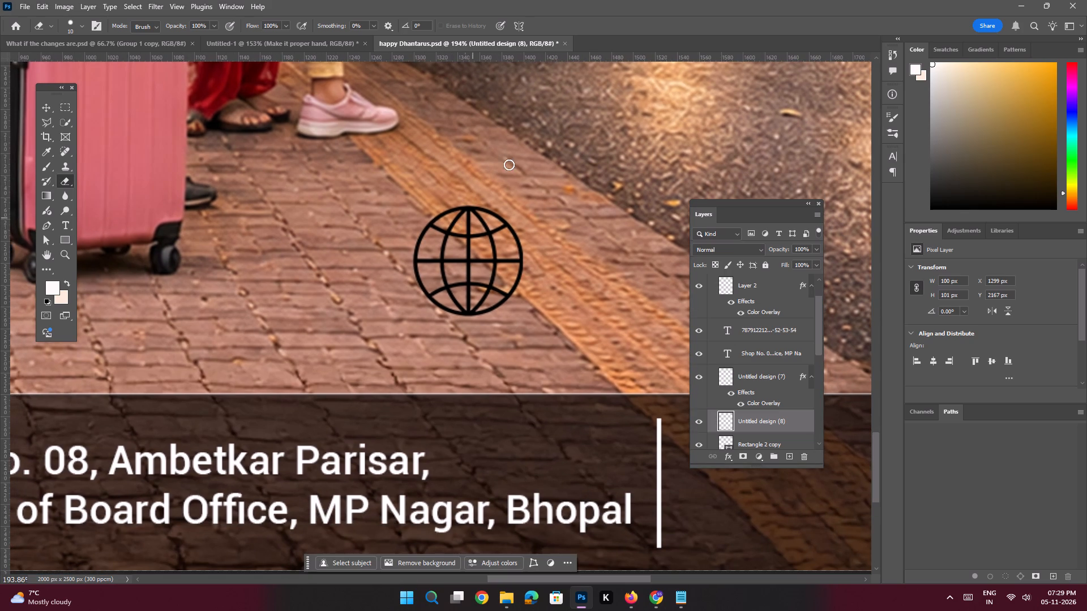
click(48, 106)
key(space)
key(space)
key(space)
key(space)
key(space)
key(space)
key(space)
key(space)
key(space)
key(space)
key(space)
key(space)
key(space)
key(space)
key(space)
key(space)
key(space)
key(space)
key(space)
key(space)
drag(261, 282, 376, 257)
click(326, 304)
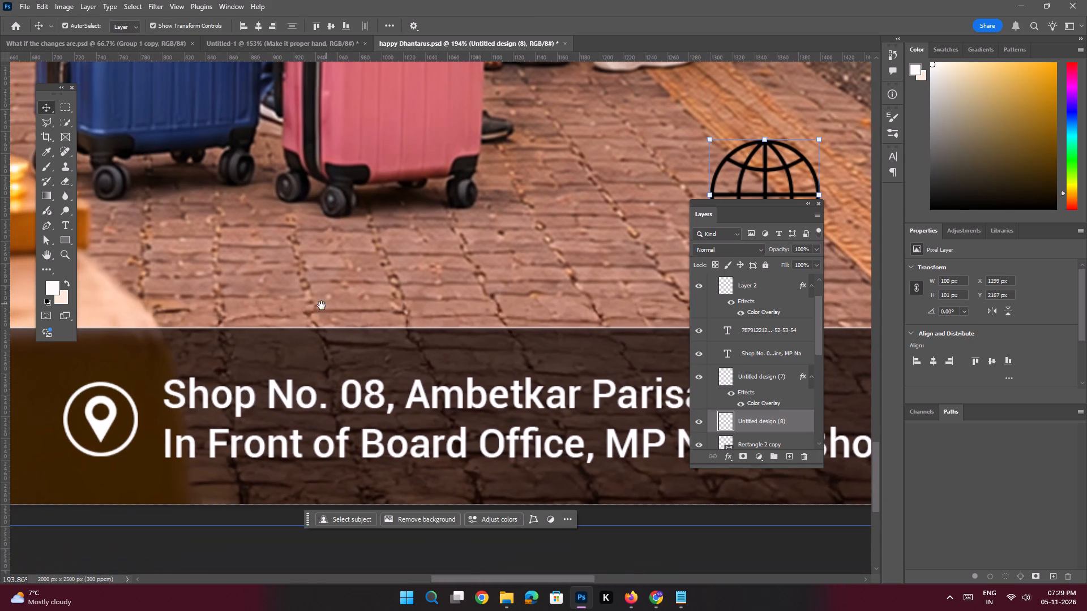
drag(341, 337, 383, 321)
drag(315, 329, 335, 324)
click(341, 320)
ctrl+drag(219, 331, 238, 347)
drag(315, 59, 310, 225)
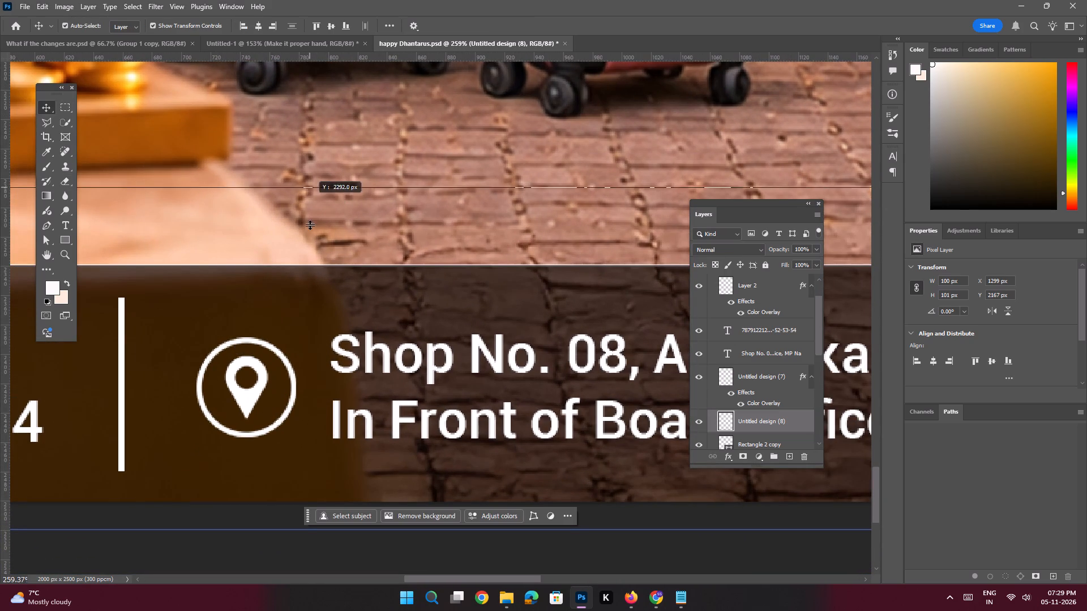
drag(310, 225, 303, 334)
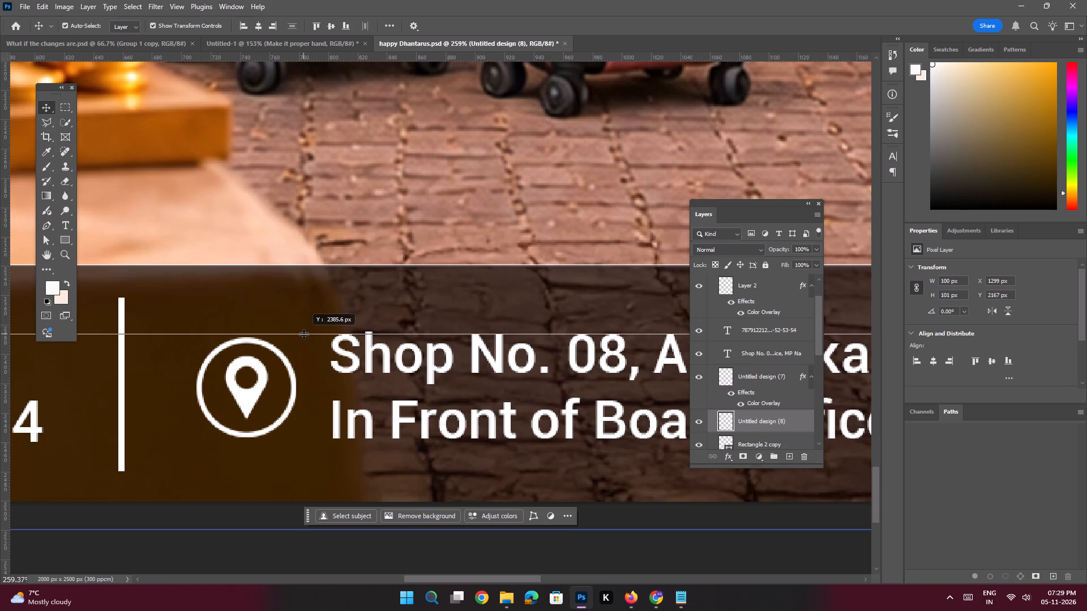
drag(303, 334, 303, 335)
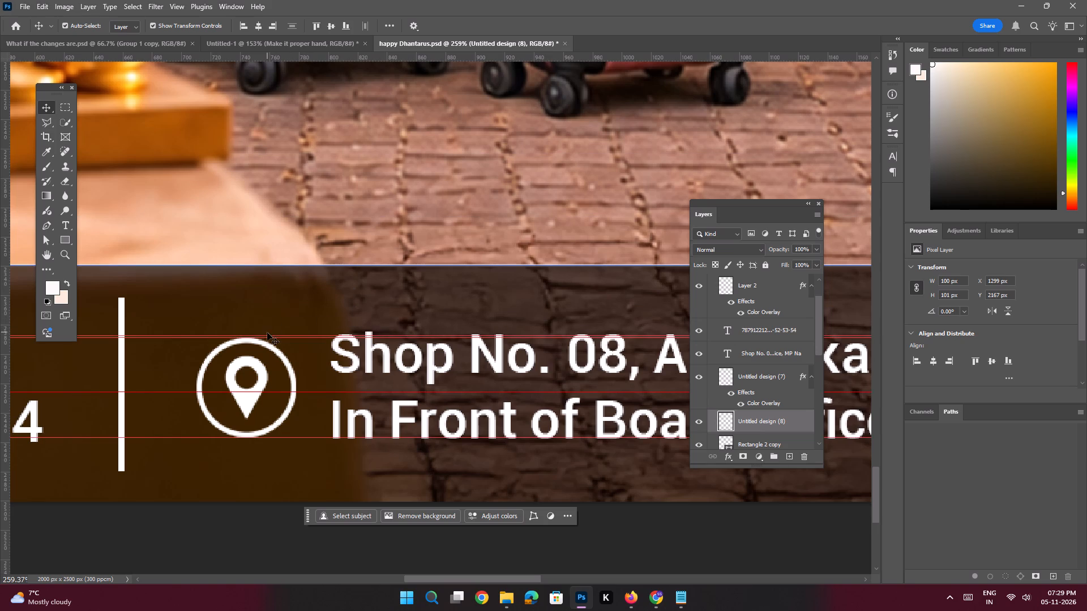
drag(267, 336, 272, 0)
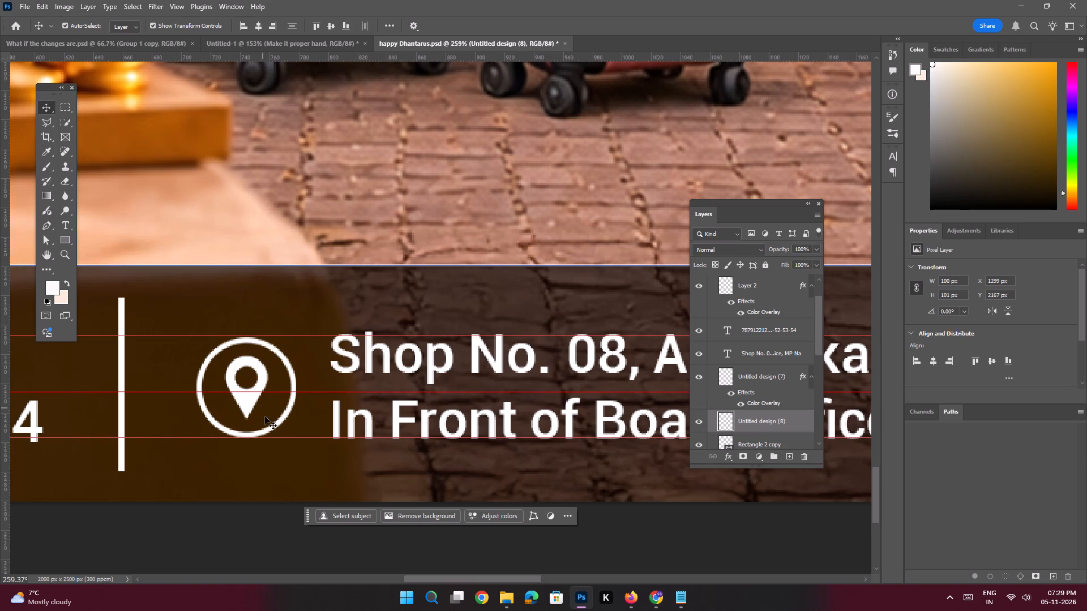
Move the globe icon into the contact bar beyond the second divider, at X 1570 px, Y 2355 px.
key(space)
key(space)
key(space)
key(space)
key(space)
key(space)
key(space)
key(space)
key(space)
key(space)
key(space)
key(space)
key(space)
key(space)
key(space)
key(space)
key(space)
key(space)
key(space)
key(space)
drag(421, 359, 185, 335)
drag(365, 286, 182, 397)
drag(154, 153, 211, 153)
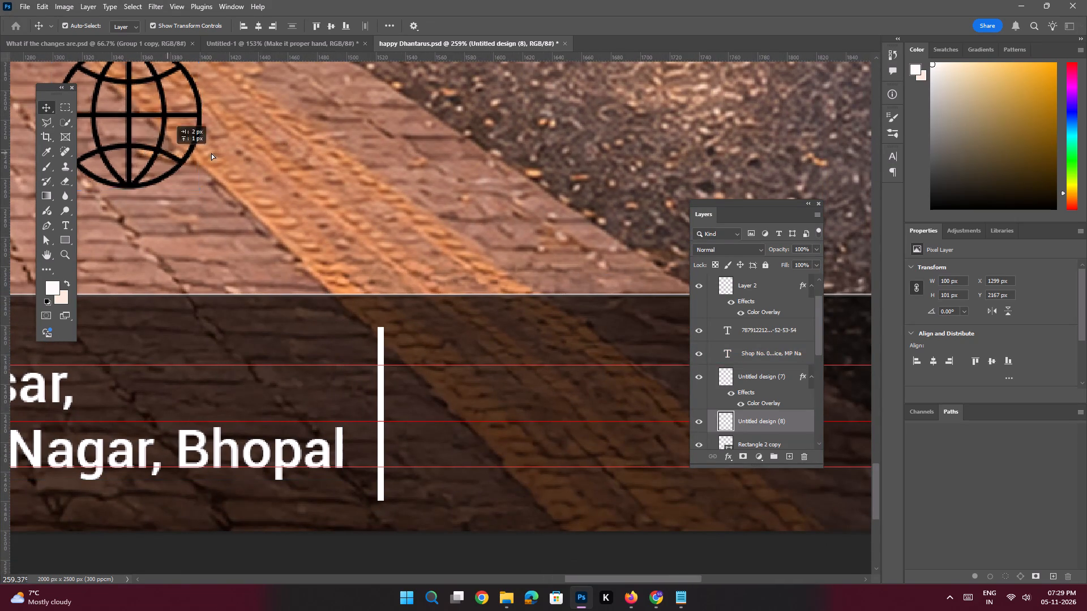
drag(211, 153, 552, 429)
Scale the globe icon down to 68 × 69 px so it fits between the top and bottom guides.
key(space)
key(space)
key(space)
key(space)
drag(558, 393, 514, 398)
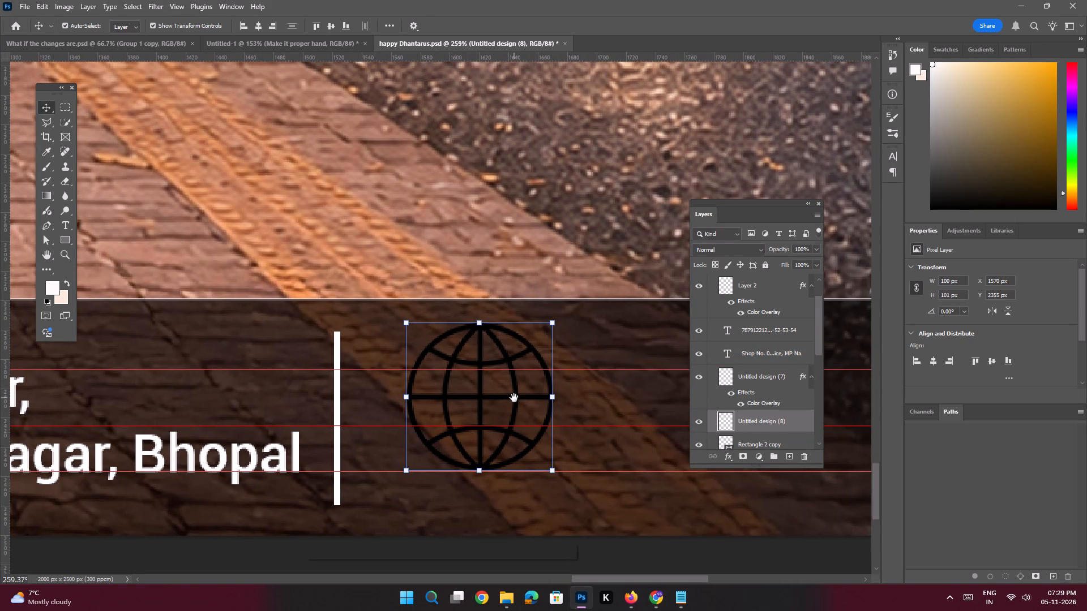
key(ctrl+t)
shift+drag(480, 321, 482, 354)
key(ctrl+z)
drag(479, 321, 479, 338)
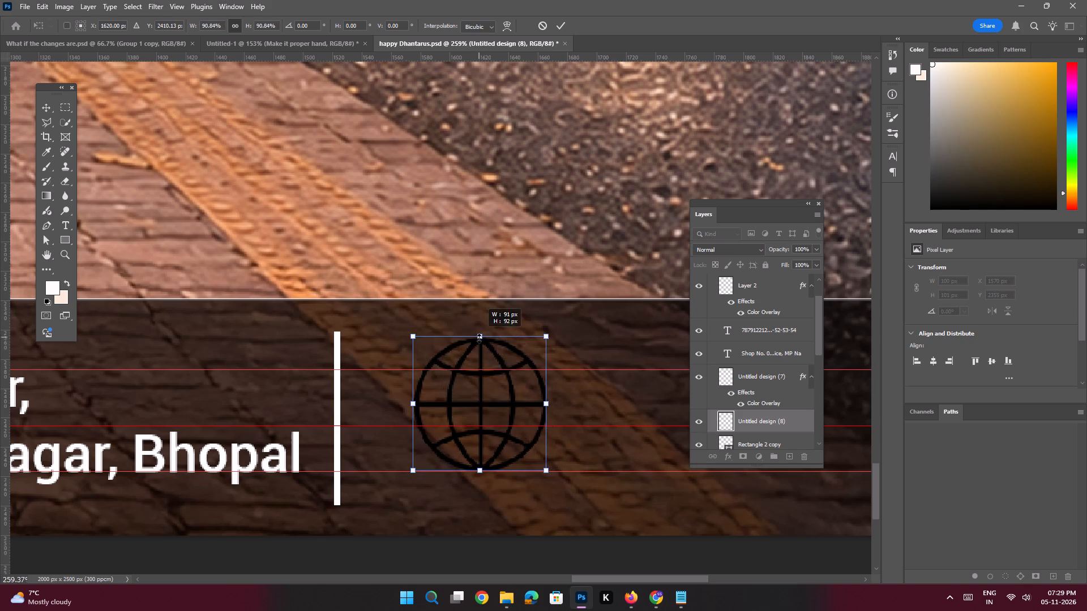
drag(479, 338, 480, 368)
key(Return)
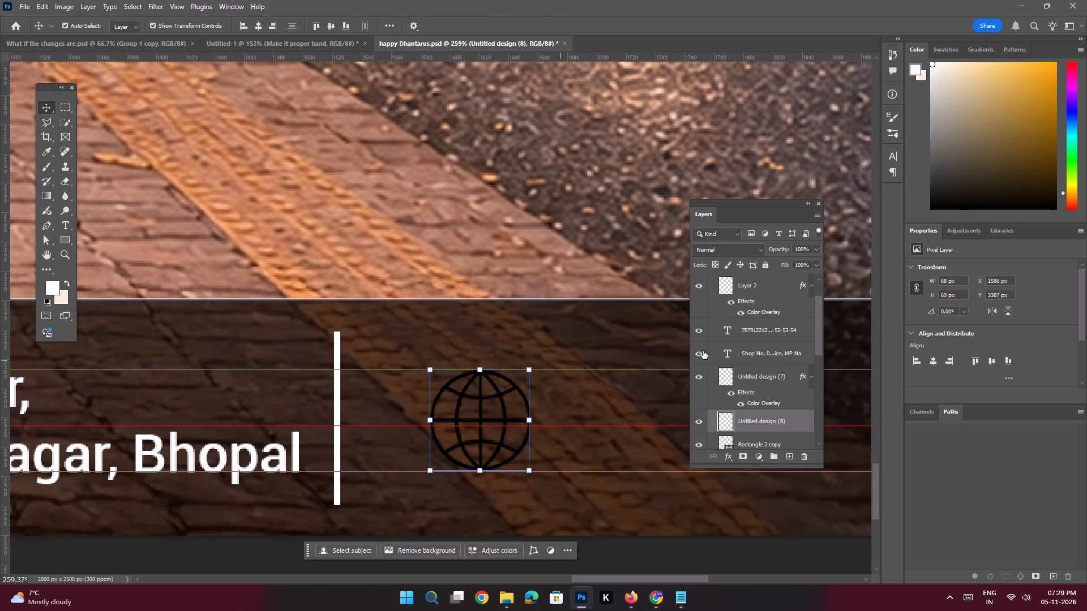
Apply a white (#ffffff) Color Overlay to the globe icon layer in the contact bar and deselect the layer.
scroll(768, 393, down, 2)
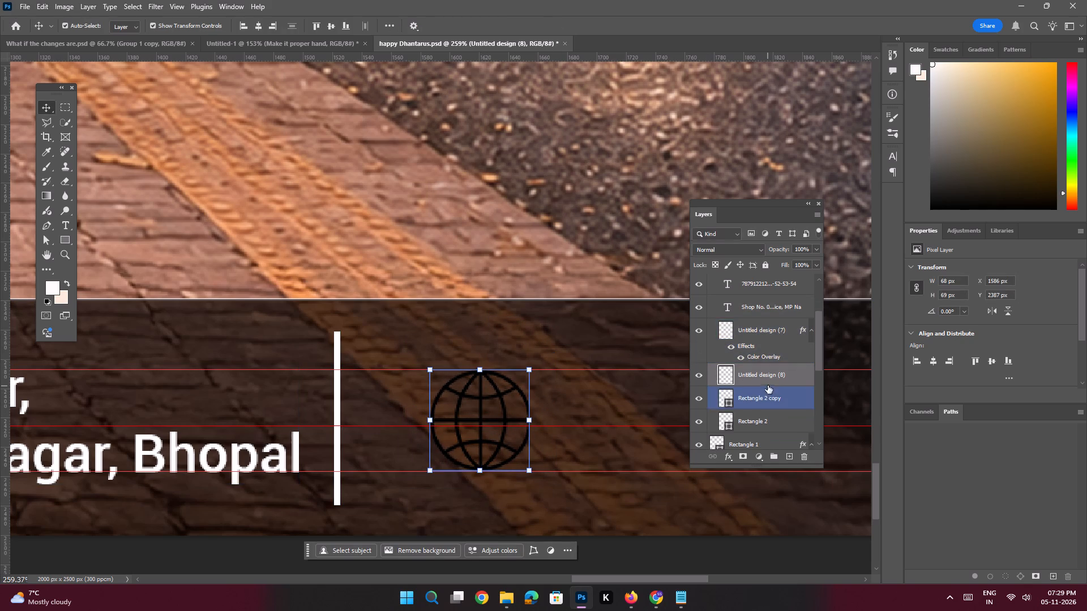
click(726, 461)
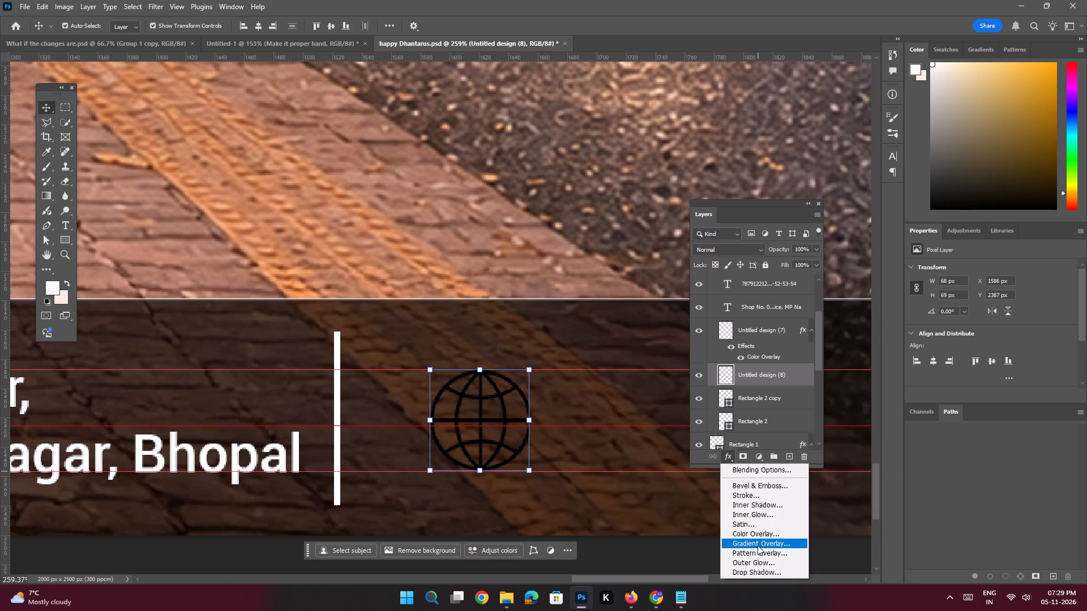
click(758, 537)
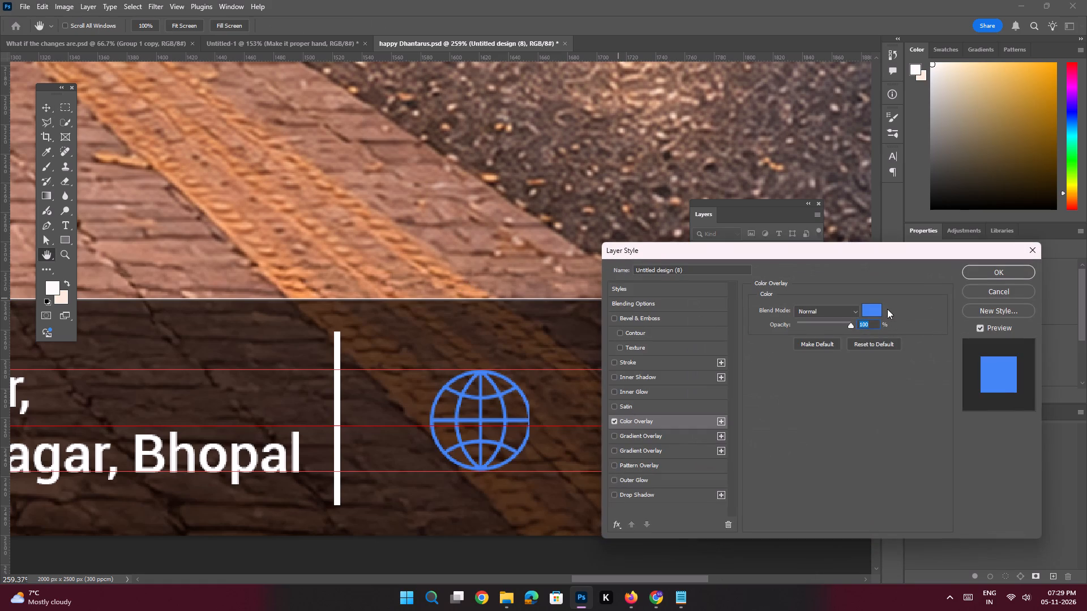
click(875, 308)
drag(794, 388, 696, 305)
key(Return)
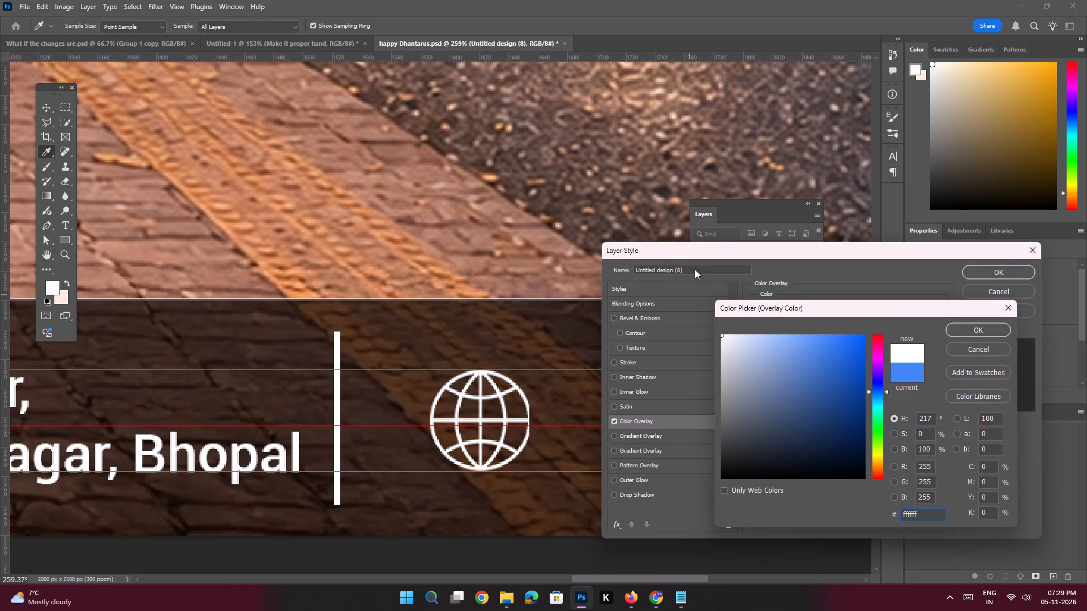
key(Return)
key(ctrl+space)
key(ctrl+space)
key(ctrl+space)
key(ctrl+space)
ctrl+drag(472, 333, 418, 321)
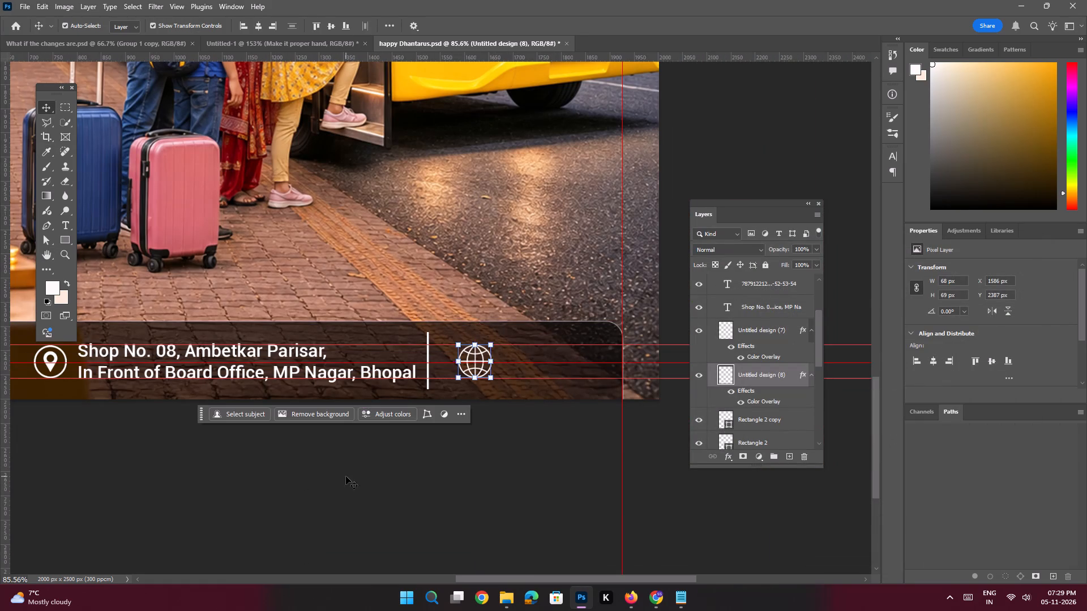
click(346, 476)
Switch to the open Notepad window with the text notes.
click(691, 603)
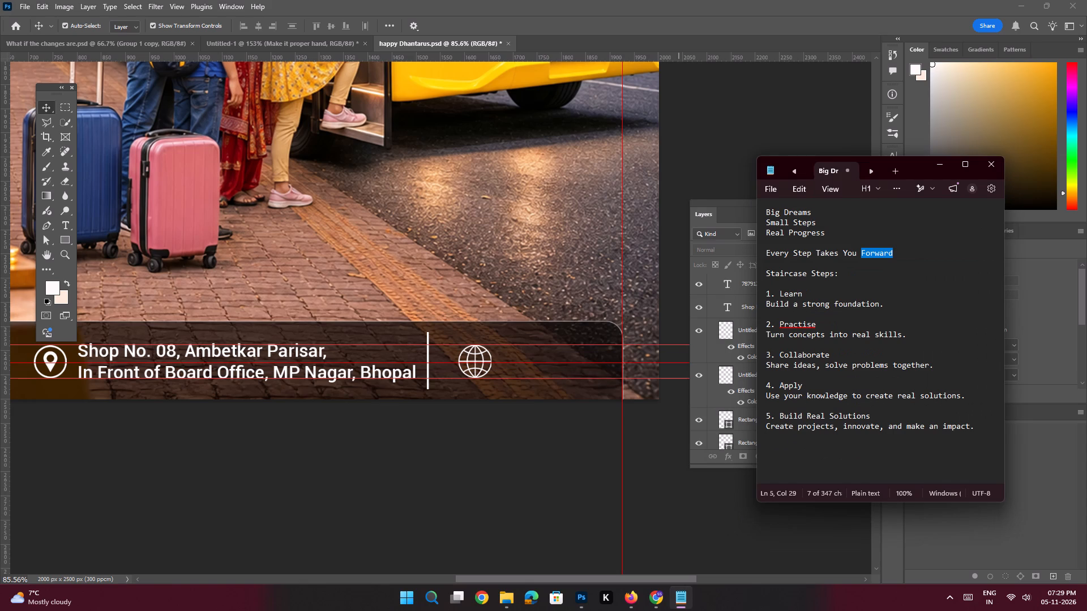
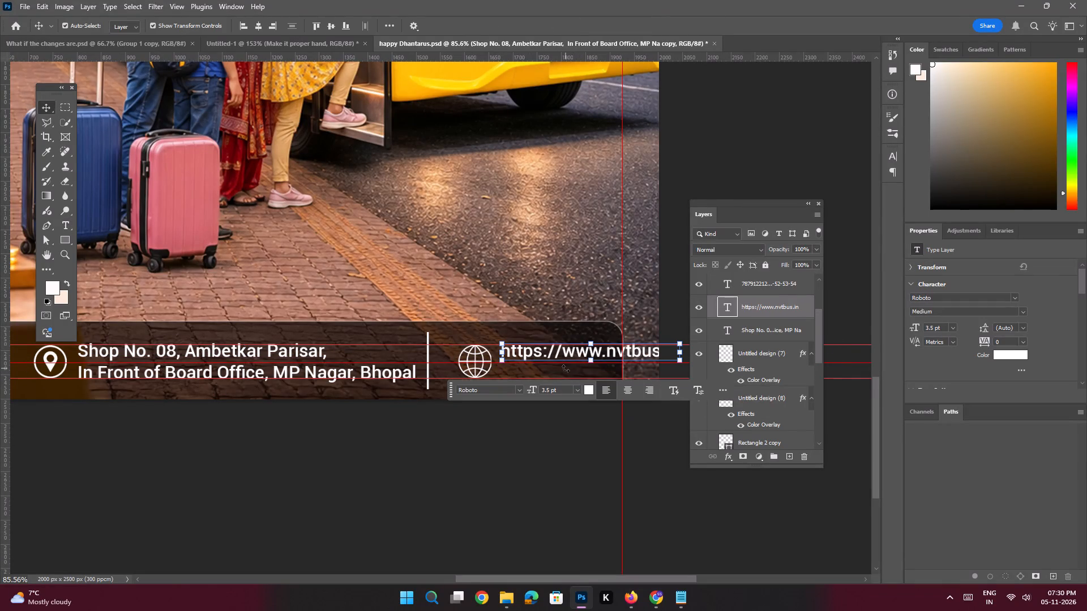
shift+drag(541, 353, 541, 364)
Widen the Rectangle 1 and Rectangle 1 copy bar shapes to about 1998 px, reaching both side edges of the poster.
key(space)
key(space)
key(space)
key(space)
key(space)
key(space)
key(space)
key(space)
key(space)
key(space)
key(space)
key(space)
key(space)
key(space)
key(space)
key(space)
key(space)
key(space)
key(space)
key(space)
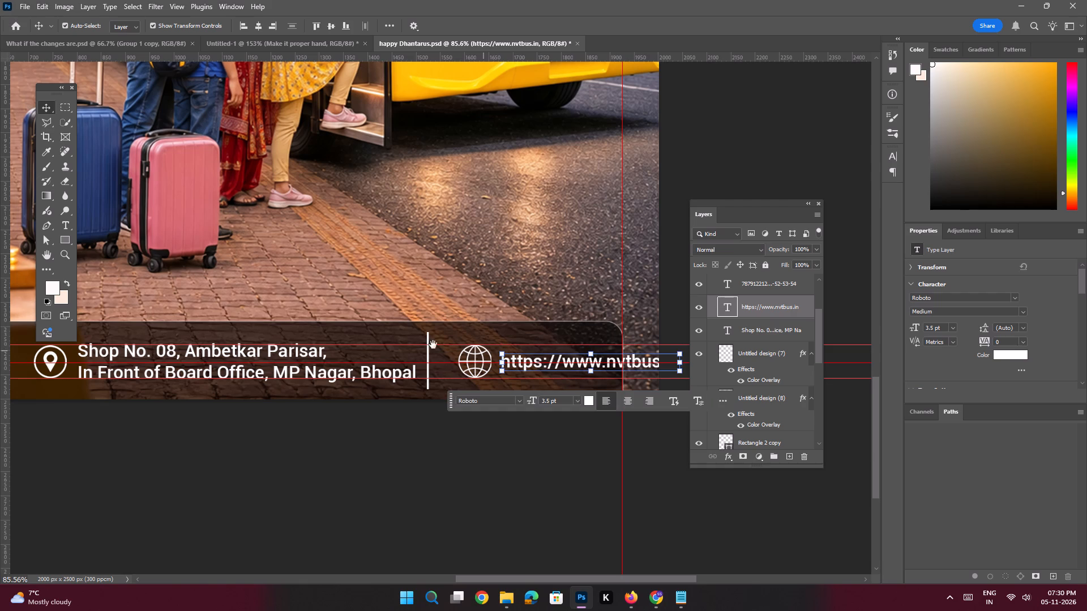
drag(375, 343, 584, 338)
click(468, 342)
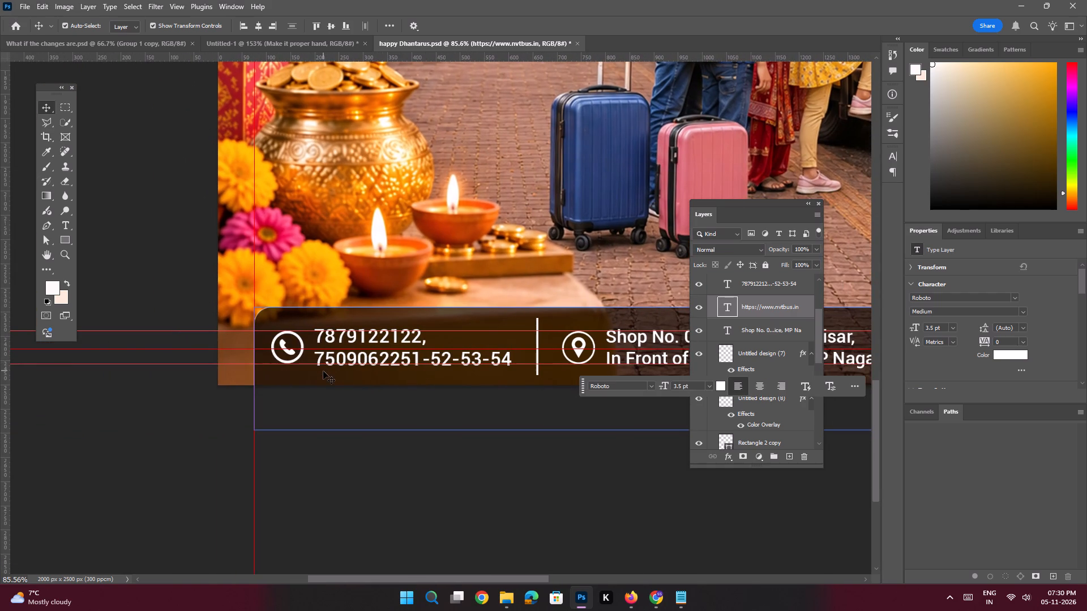
click(323, 373)
scroll(755, 368, down, 1)
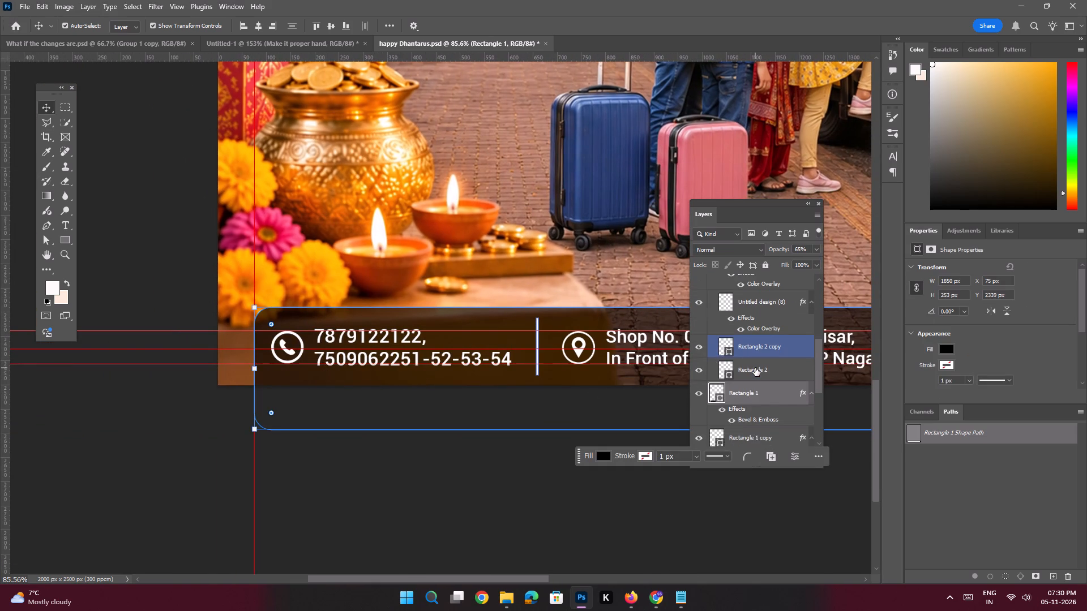
scroll(755, 368, down, 2)
shift+click(759, 389)
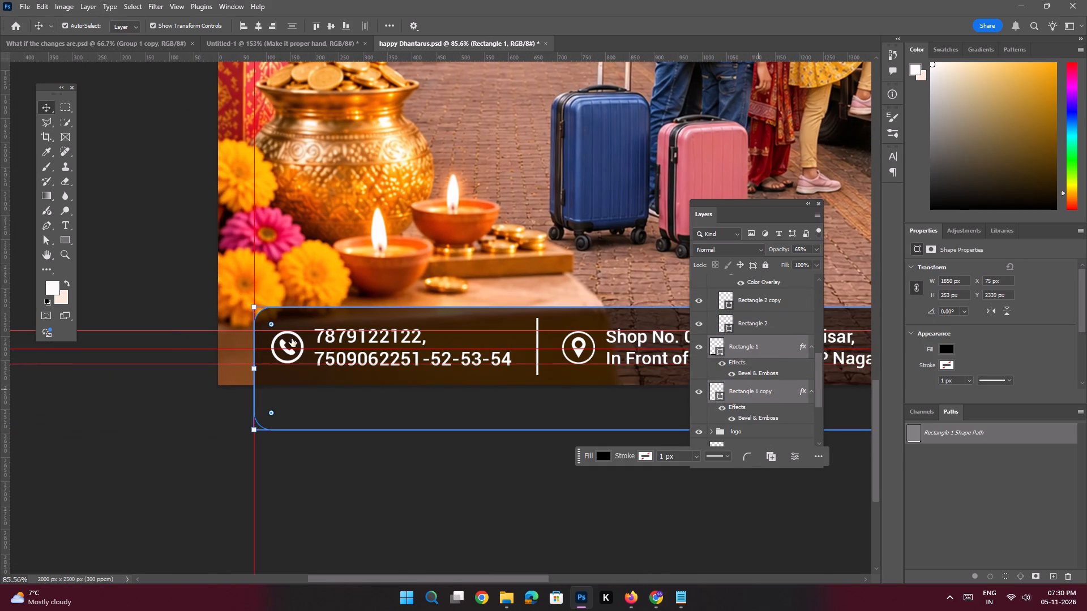
shift+drag(254, 368, 216, 368)
key(space)
key(space)
key(space)
key(space)
key(space)
key(space)
key(space)
key(space)
key(space)
key(space)
key(space)
key(space)
key(space)
key(space)
key(space)
key(space)
key(space)
key(space)
key(space)
key(space)
drag(345, 350, 123, 347)
click(242, 352)
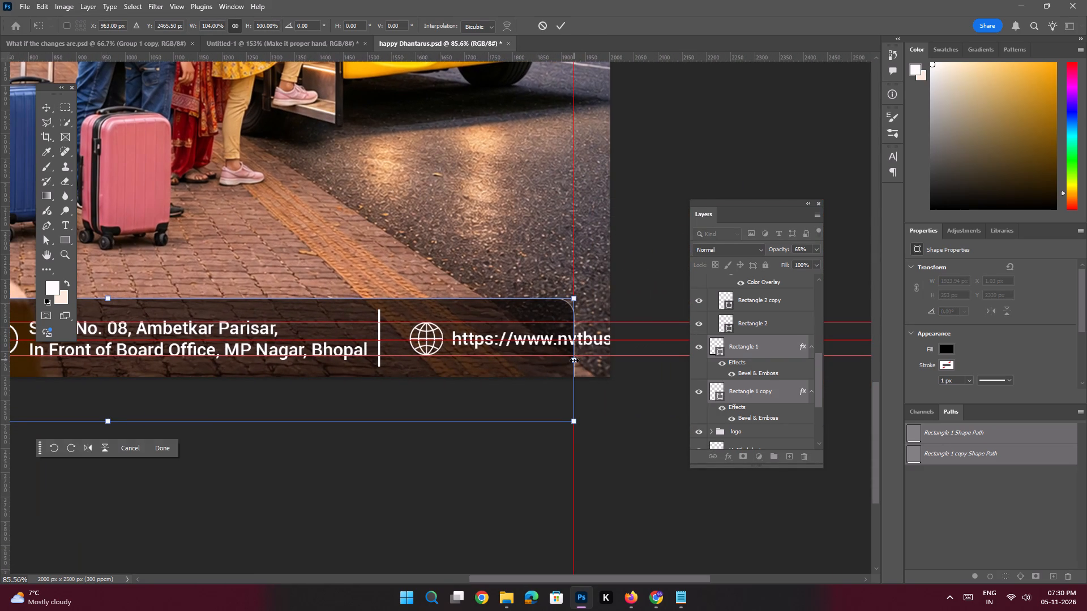
shift+drag(574, 360, 612, 359)
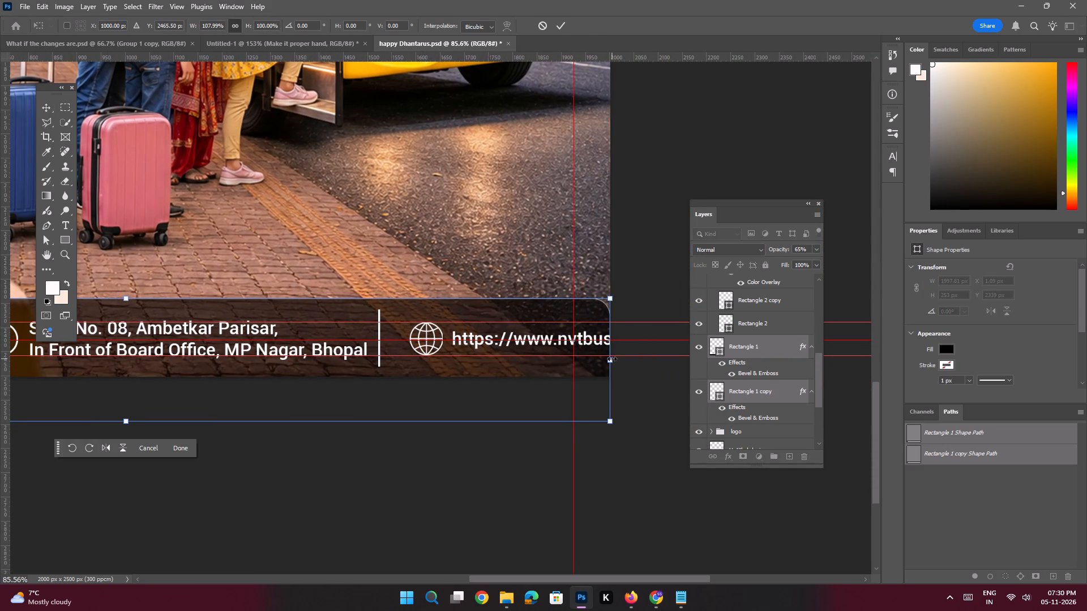
key(Return)
Shift the phone icon and phone numbers together 33 px left, up to the left vertical margin guide.
key(space)
key(space)
key(space)
key(space)
key(space)
key(space)
key(space)
key(space)
key(space)
key(space)
key(space)
key(space)
key(space)
key(space)
key(space)
key(space)
key(space)
key(space)
key(space)
key(space)
drag(417, 327, 507, 318)
drag(278, 317, 404, 323)
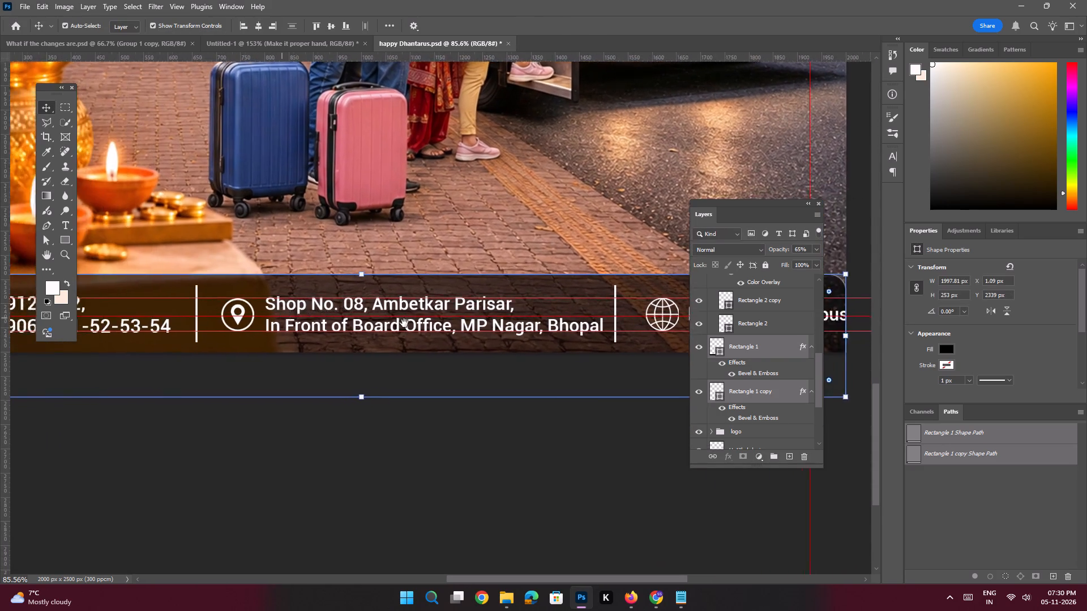
drag(404, 323, 480, 322)
click(459, 313)
ctrl+drag(406, 319, 449, 380)
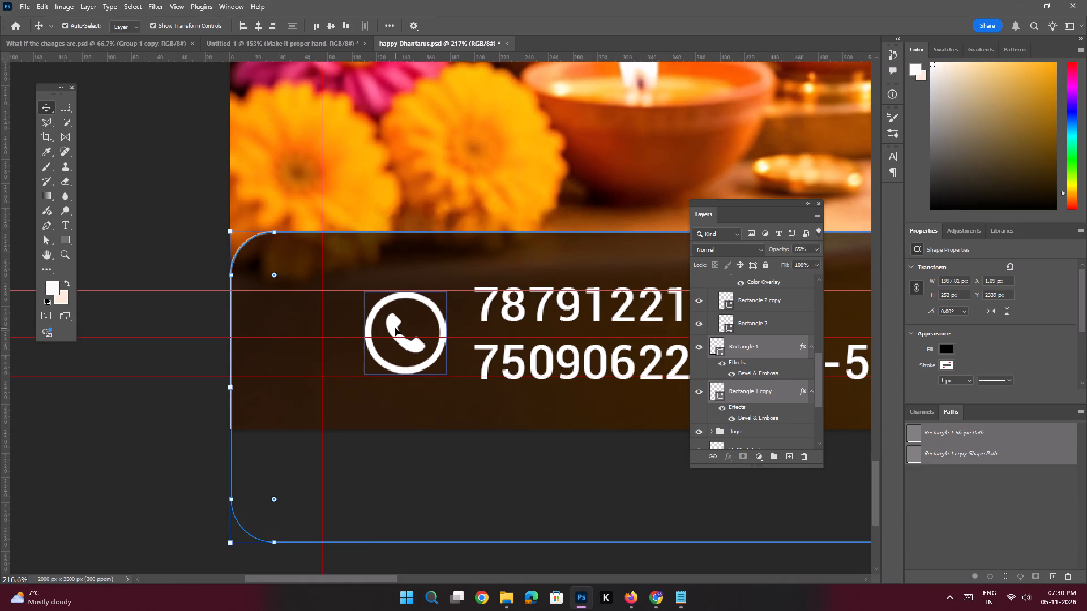
click(395, 328)
shift+click(491, 311)
key(shift+Left)
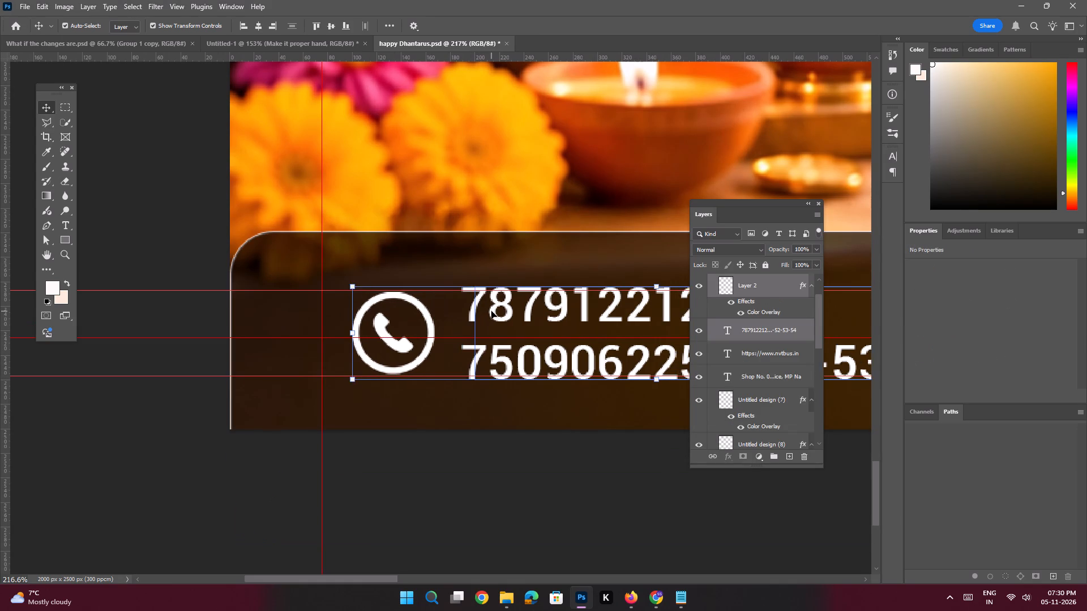
key(shift+Left)
key(shift+Left)
key(Left)
key(Left)
key(Left)
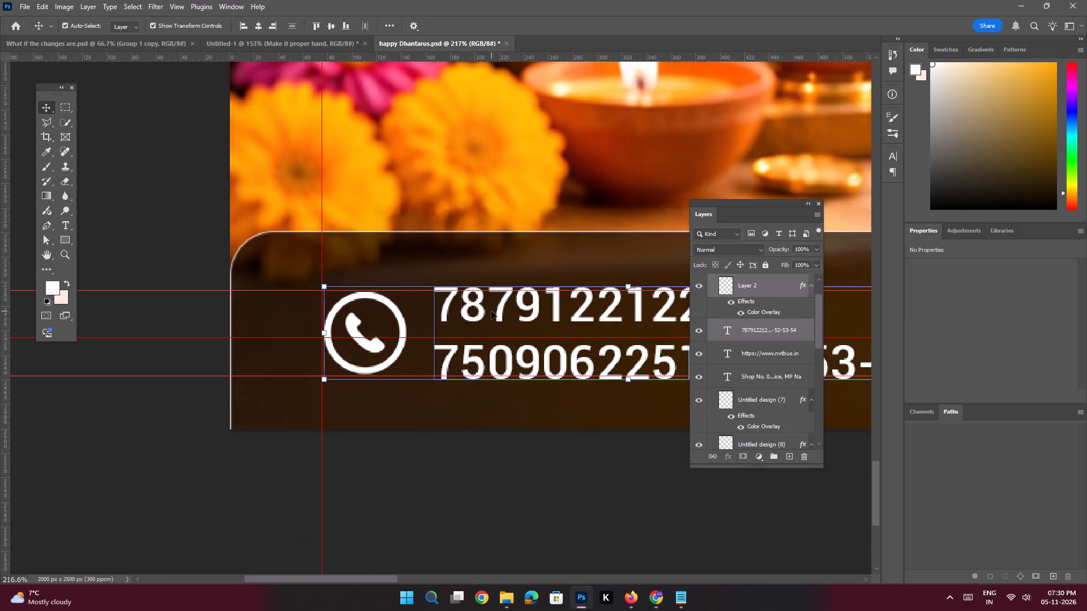
Move the first divider line, between the phone and address sections, left to X 613 px.
key(space)
key(space)
key(space)
key(space)
key(space)
key(space)
key(space)
key(space)
key(space)
key(space)
key(space)
key(space)
key(space)
key(space)
key(space)
key(space)
key(space)
key(space)
key(space)
key(space)
drag(487, 304, 251, 275)
click(417, 289)
drag(335, 225, 378, 277)
click(391, 278)
shift+drag(391, 276, 373, 274)
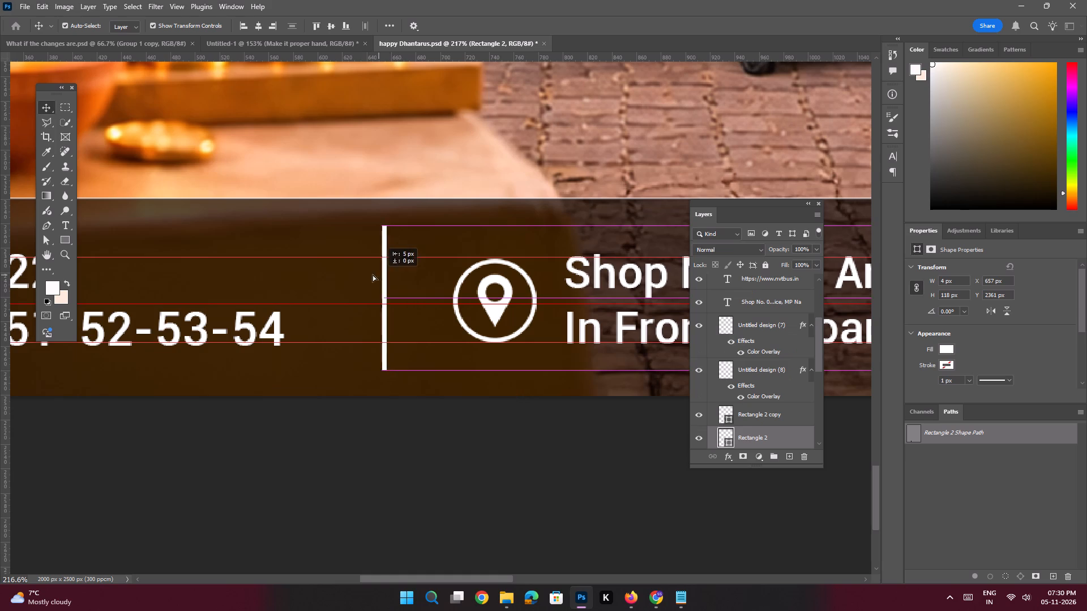
shift+drag(373, 274, 340, 273)
Move the location icon and shop address text together about 60 px left, closer to the first divider.
click(491, 312)
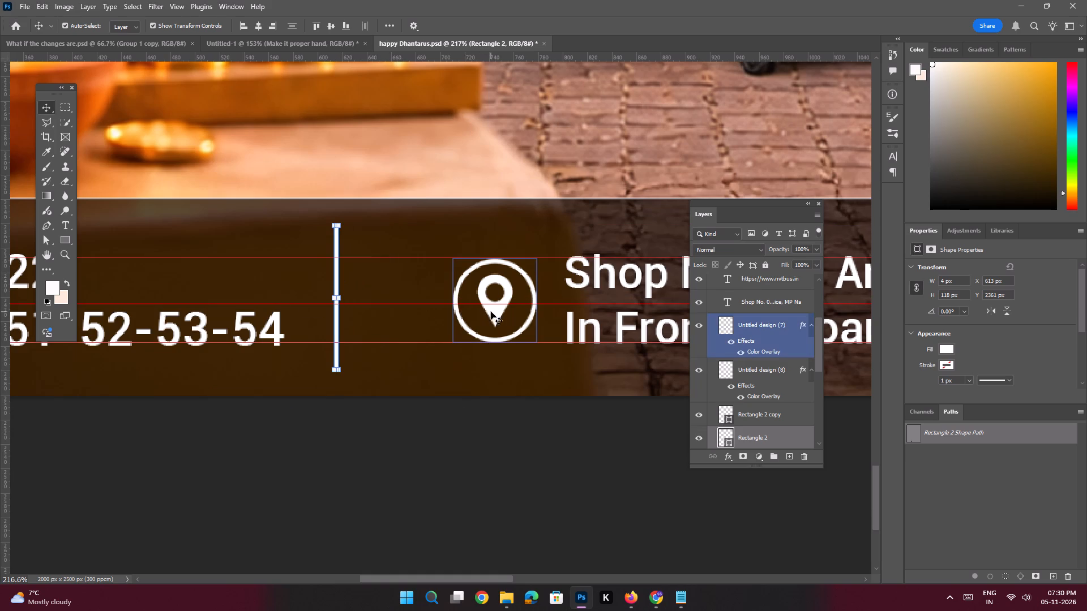
shift+click(584, 285)
drag(585, 280, 513, 278)
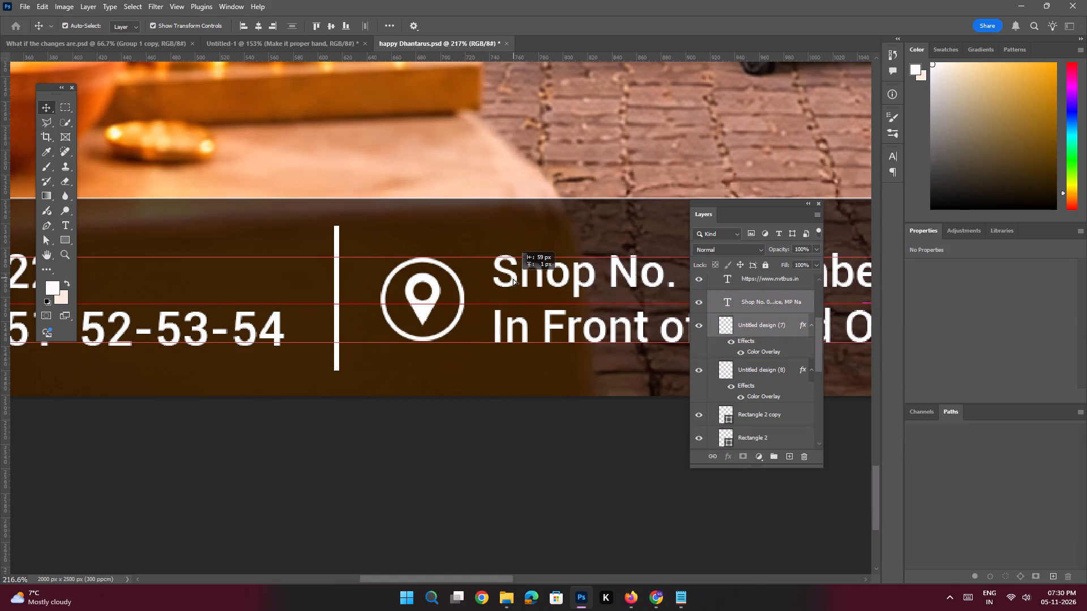
drag(513, 278, 508, 279)
Move the second divider line, between the address and website sections, left to X 1463 px.
key(space)
key(space)
key(space)
key(space)
key(space)
key(space)
key(space)
key(space)
key(space)
key(space)
key(space)
key(space)
key(space)
key(space)
key(space)
key(space)
key(space)
key(space)
key(space)
key(space)
drag(510, 279, 392, 281)
drag(540, 295, 530, 294)
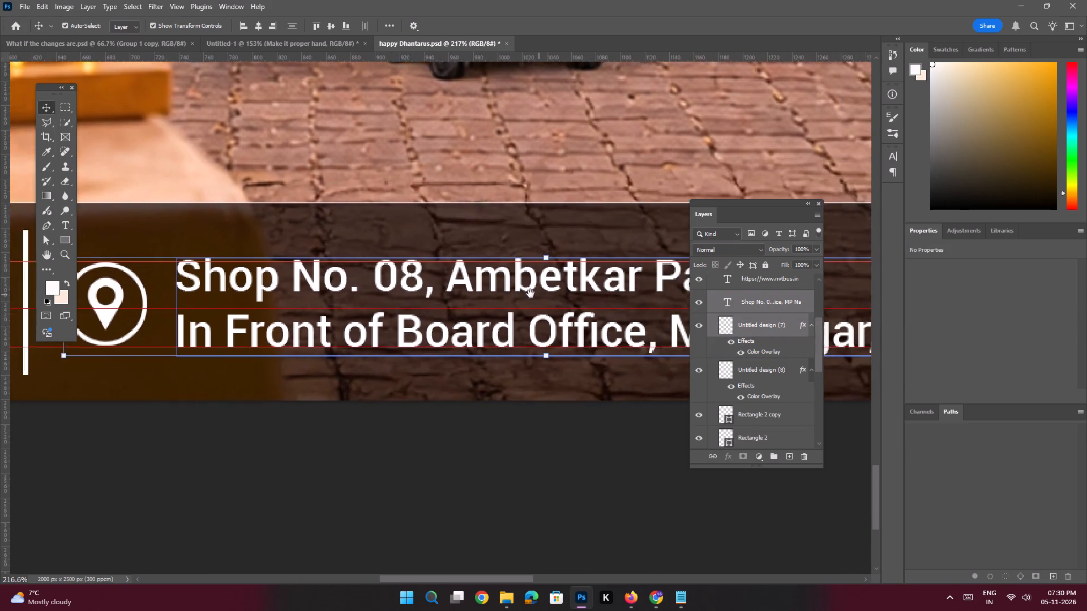
drag(530, 294, 393, 294)
drag(516, 316, 468, 314)
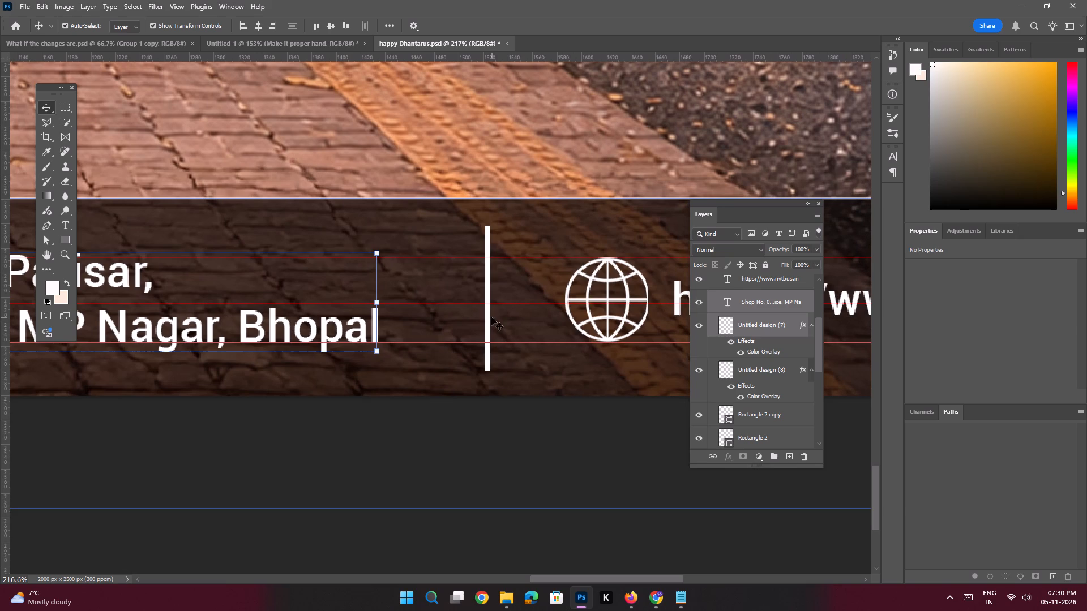
click(487, 317)
shift+drag(487, 317, 426, 316)
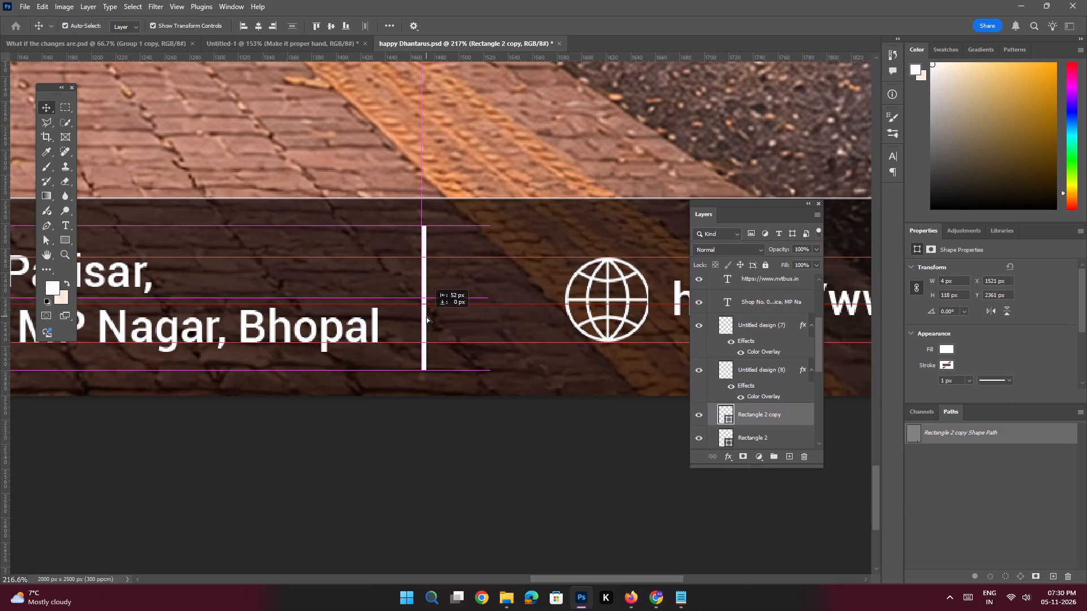
shift+drag(426, 316, 417, 316)
Move the globe icon and website text together about 95 px left, closer to the second divider.
key(space)
key(space)
key(space)
key(space)
key(space)
key(space)
key(space)
key(space)
key(space)
key(space)
key(space)
key(space)
key(space)
drag(502, 319, 357, 318)
click(370, 319)
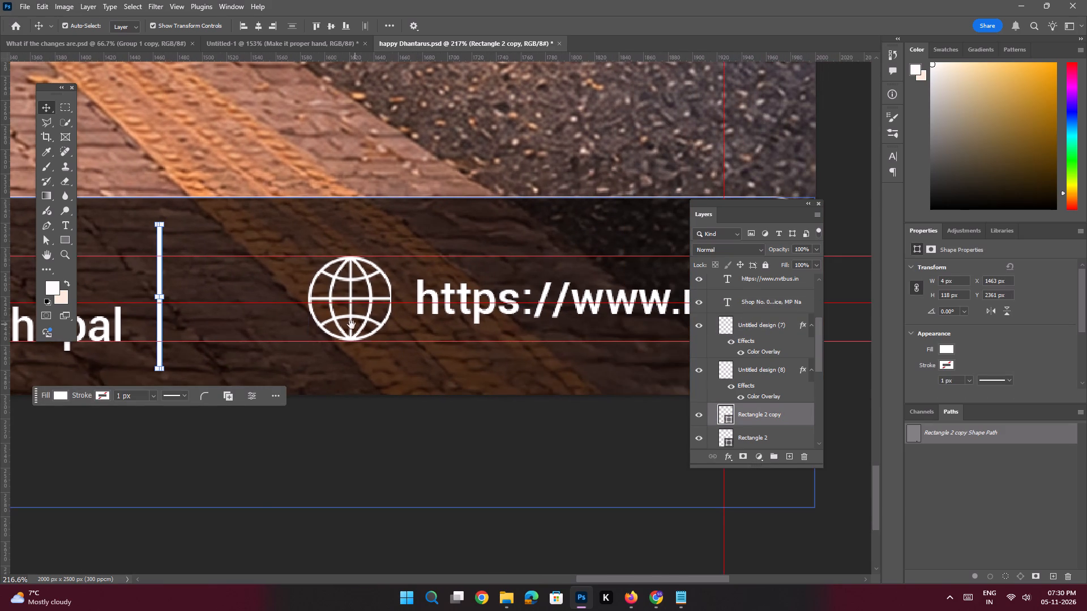
click(346, 317)
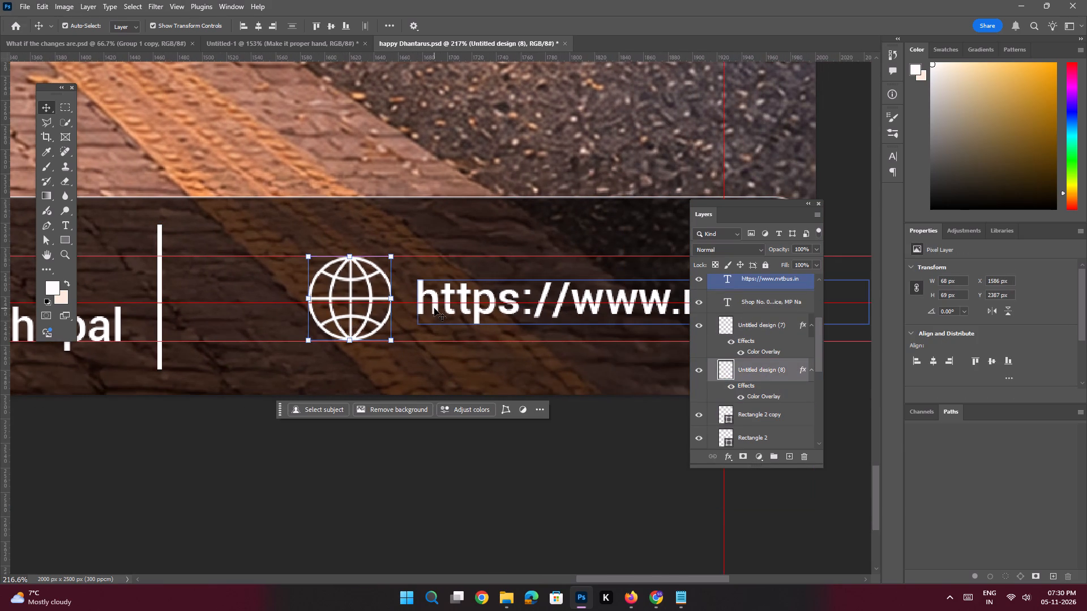
shift+click(434, 308)
drag(434, 309, 310, 309)
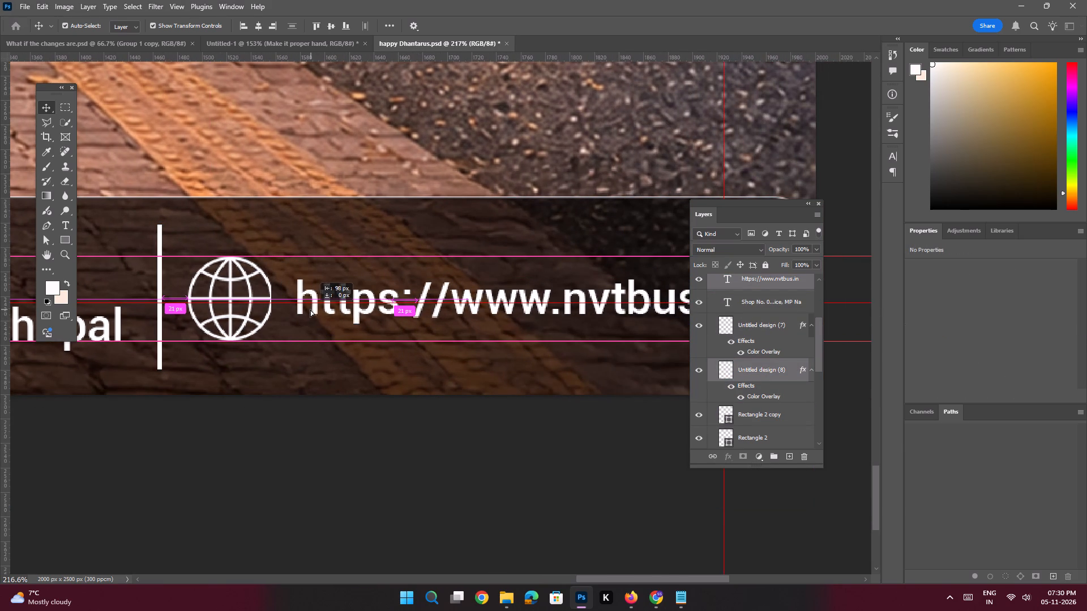
drag(310, 309, 313, 310)
key(space)
ctrl+drag(349, 305, 292, 296)
click(528, 405)
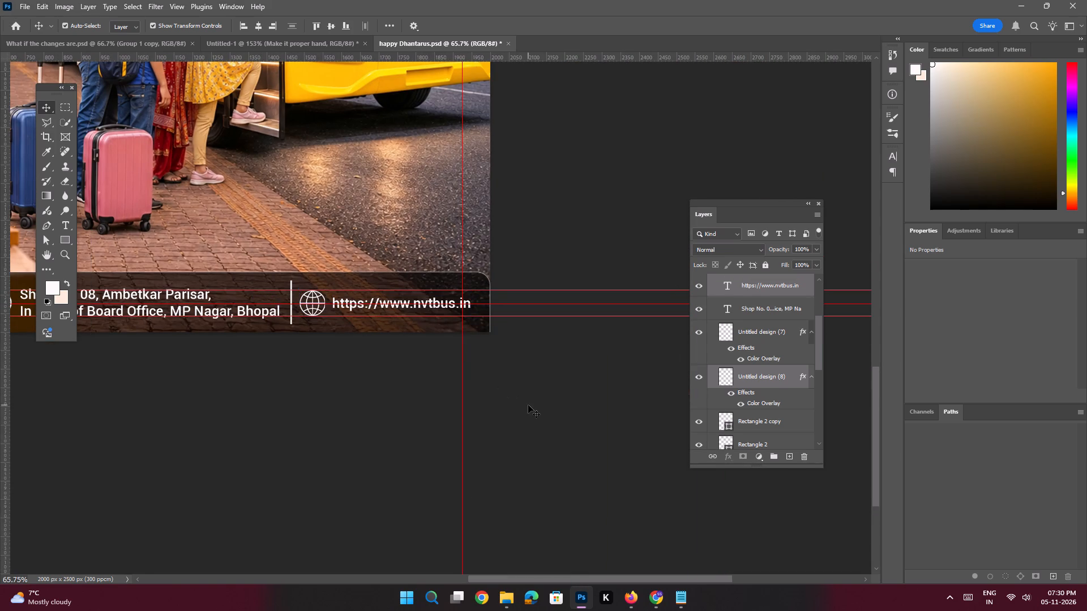
Review the spacing of the phone, address and website sections across the whole contact bar.
key(space)
key(space)
key(space)
key(space)
key(space)
key(space)
key(space)
key(space)
key(space)
key(space)
key(space)
key(space)
key(space)
key(space)
key(space)
key(space)
key(space)
key(space)
key(space)
key(space)
drag(348, 354, 495, 358)
click(426, 363)
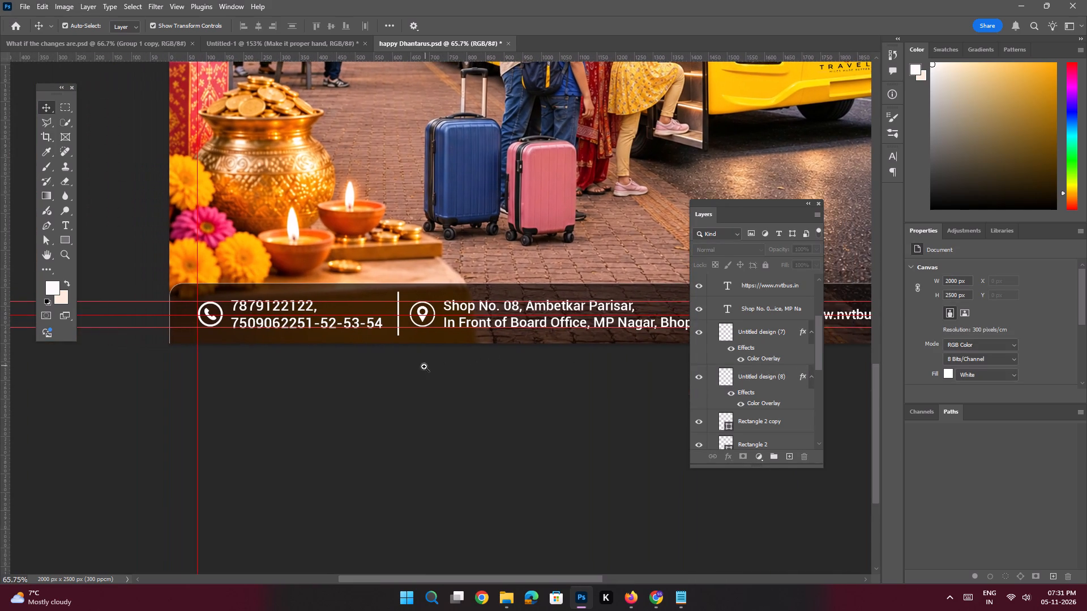
ctrl+drag(424, 367, 392, 366)
click(257, 418)
key(space)
key(space)
key(space)
key(space)
key(space)
key(space)
key(space)
key(space)
key(space)
key(space)
drag(447, 359, 340, 381)
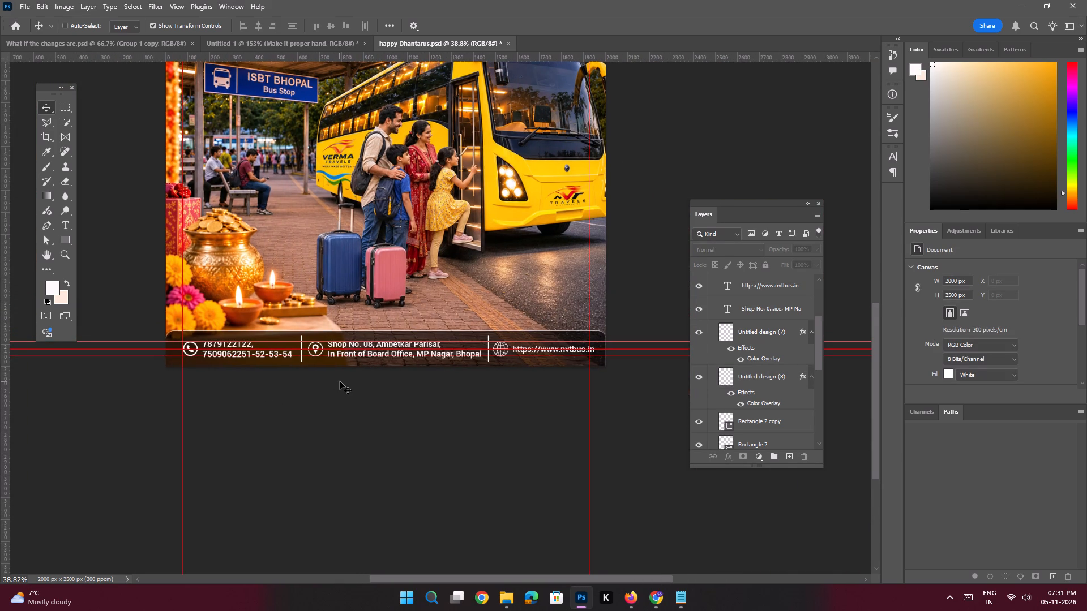
Save the Happy Dhanteras poster document.
key(ctrl+s)
Open the Export As settings for the finished poster.
key(ctrl+alt+shift+w)
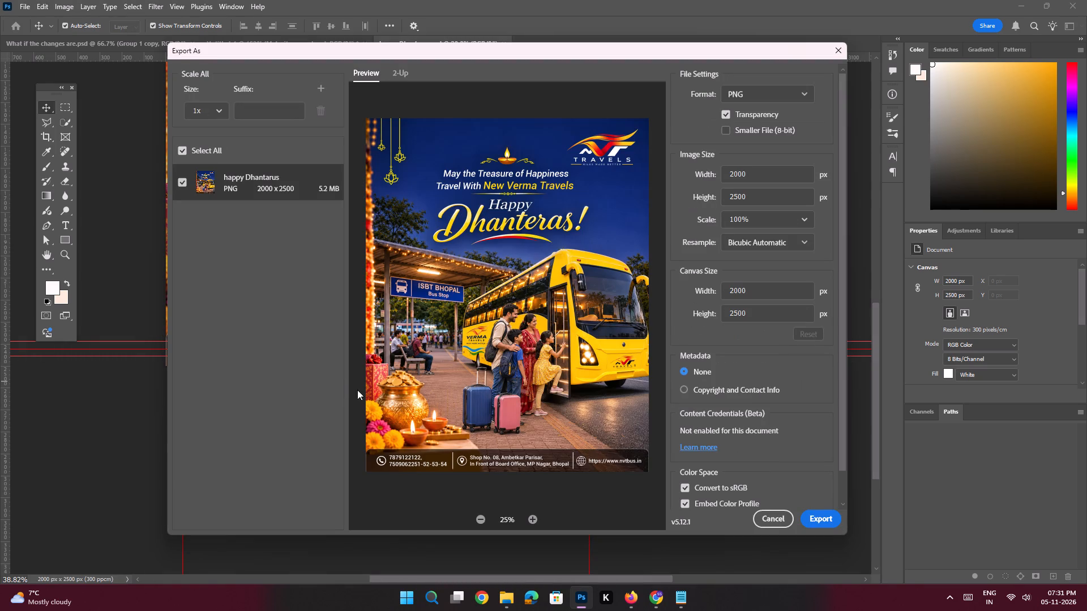
Start exporting the poster as a 2000 x 2500 px PNG with transparency at 100% scale.
click(831, 519)
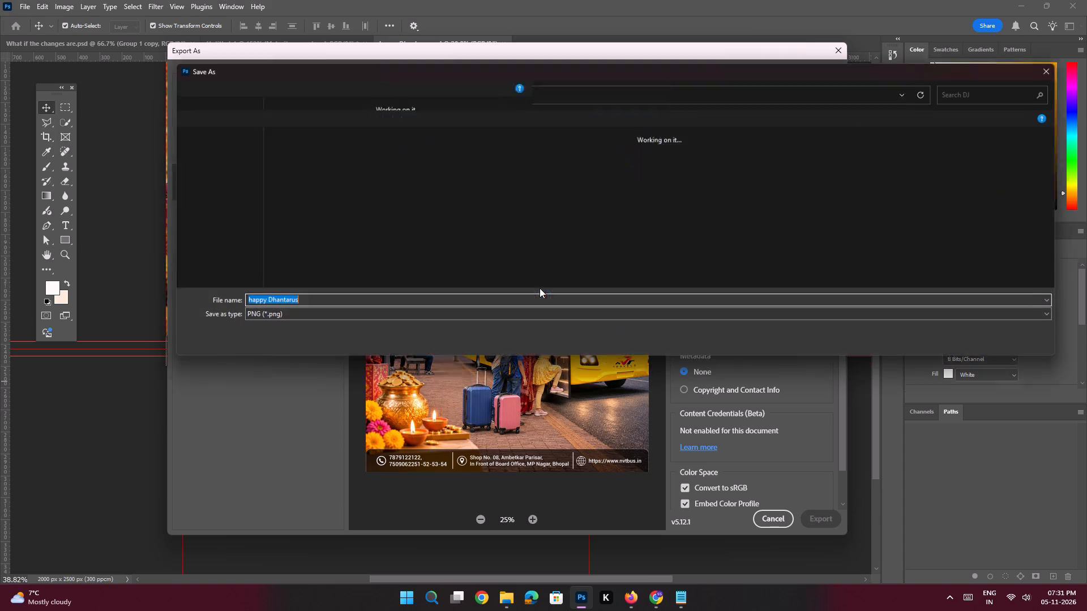
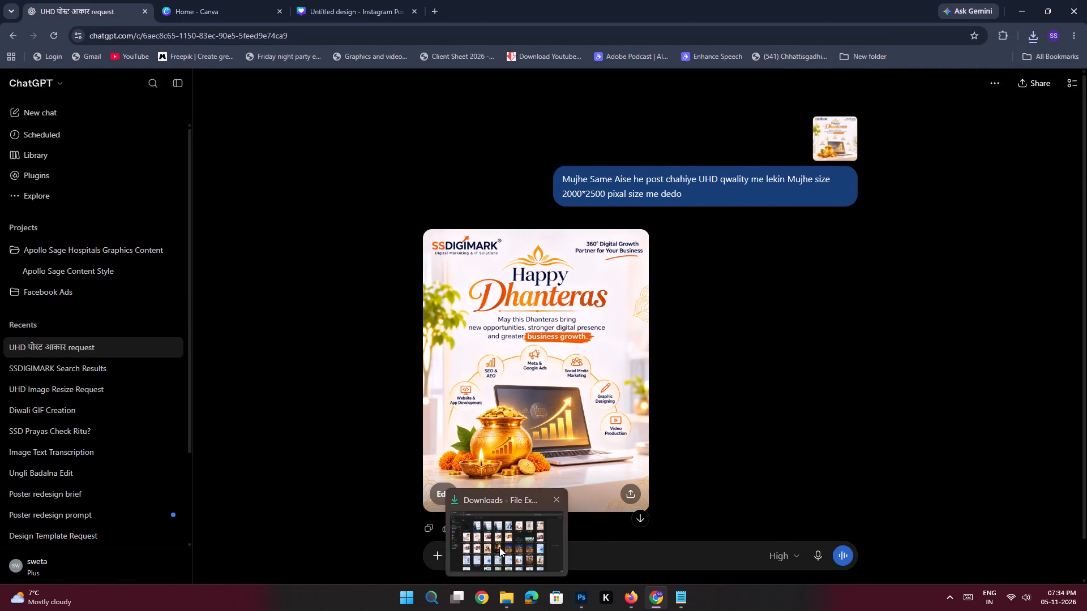
Switch to File Explorer and go to the project folders on the Desktop.
click(499, 547)
click(48, 132)
click(56, 137)
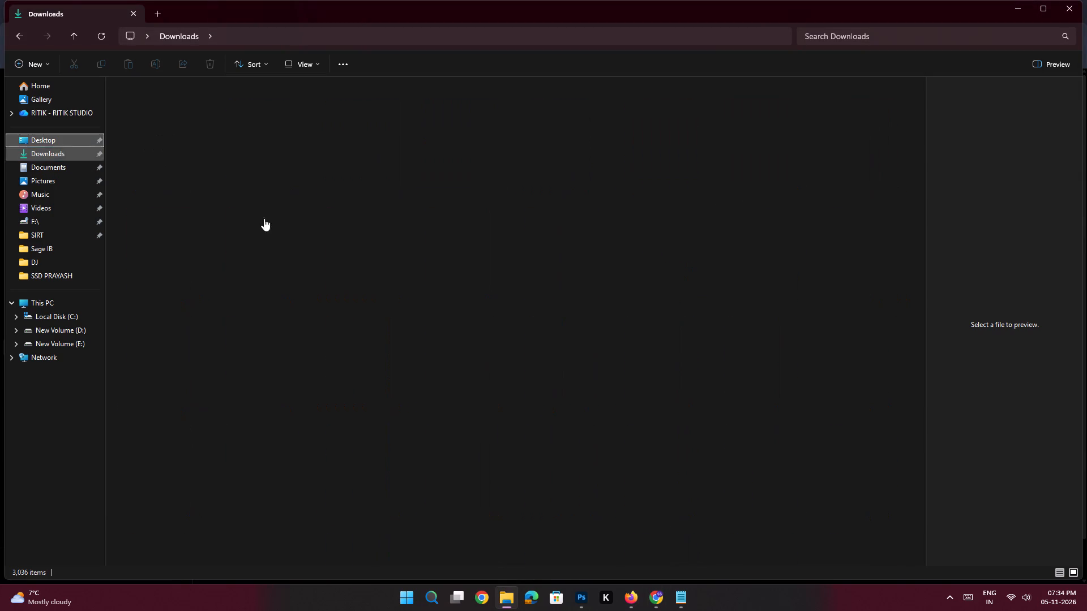
click(403, 389)
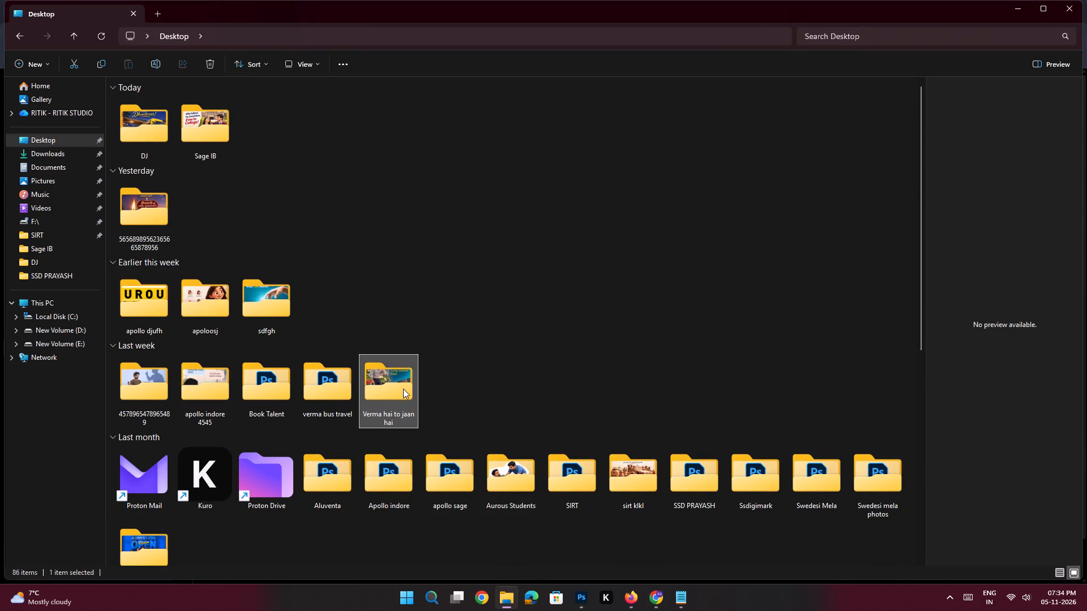
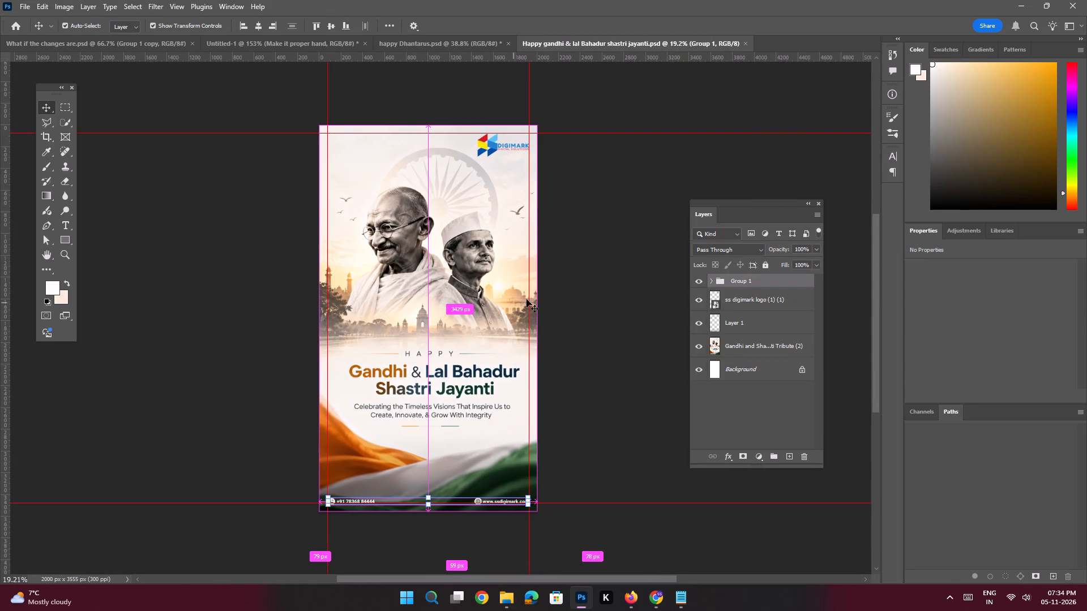
Switch to File Explorer and open the "Subh navratri" PSD from the Ssdigimark folder in Photoshop.
click(601, 242)
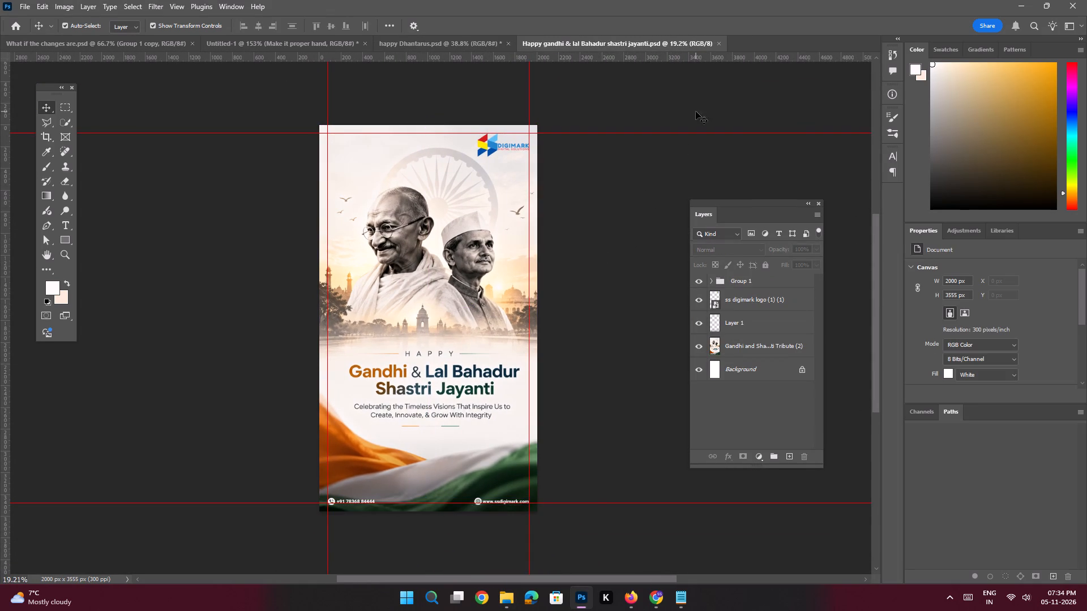
key(alt+Tab)
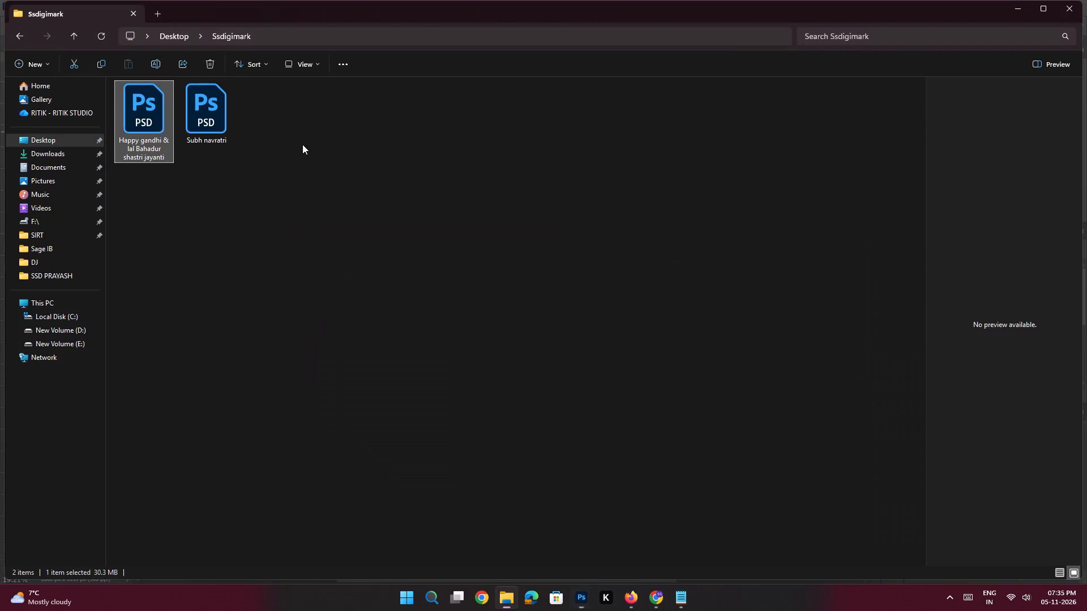
double_click(198, 127)
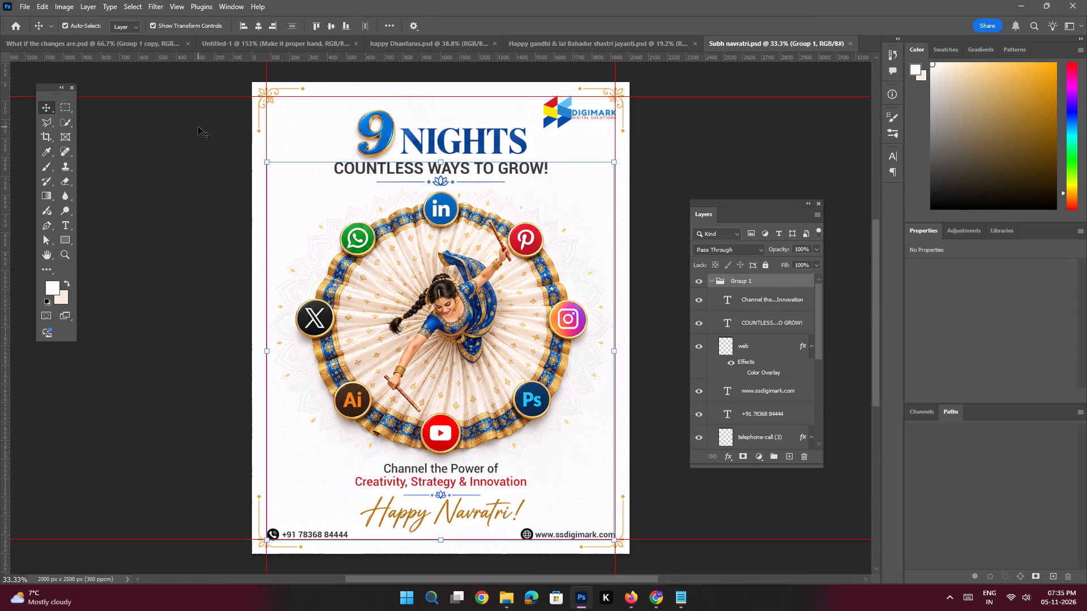
key(space)
ctrl+drag(343, 251, 328, 247)
drag(462, 238, 404, 244)
click(562, 204)
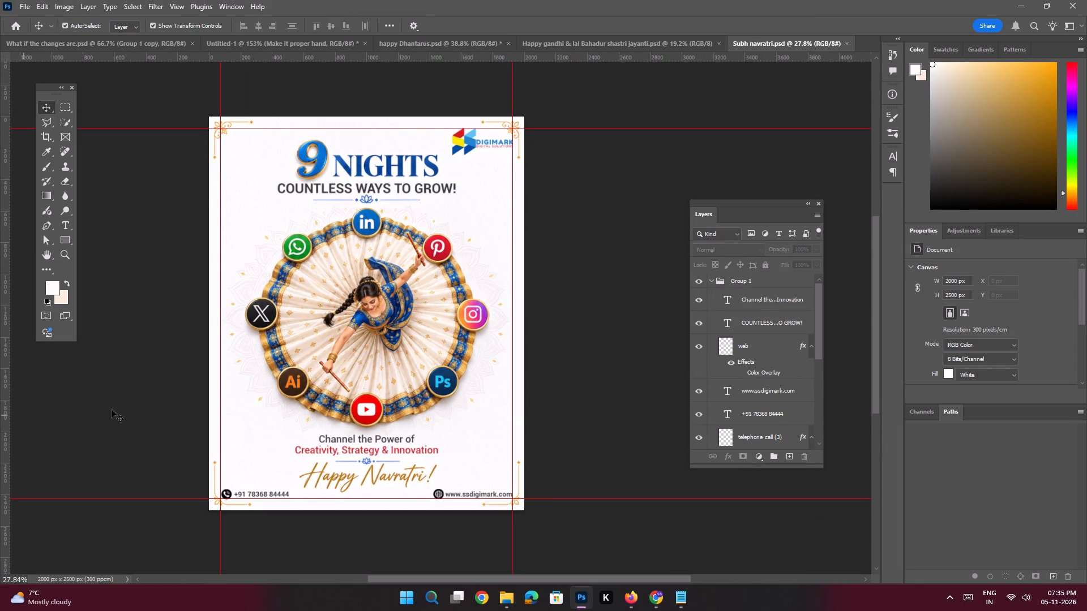
Examine the Gandhi & Lal Bahadur Shastri Jayanti design, and return to the Navratri poster to review its layout.
click(605, 42)
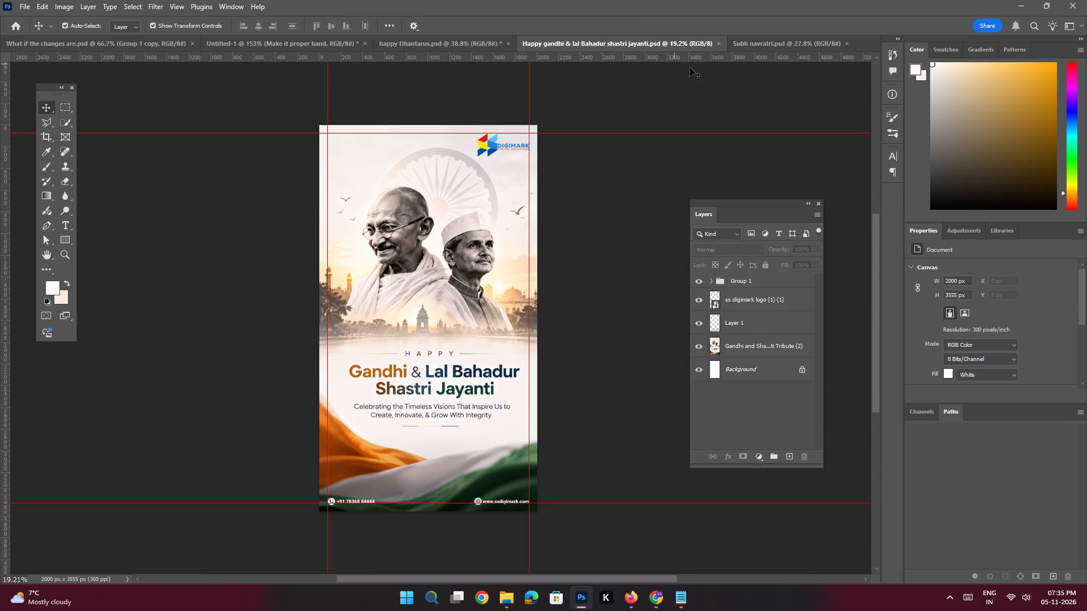
click(749, 40)
key(space)
key(space)
key(space)
key(space)
key(space)
key(space)
key(space)
key(space)
key(space)
drag(448, 286, 427, 283)
click(583, 247)
Create a new blank RGB document of 2000 x 2500 px at 300 pixels/cm.
key(ctrl+n)
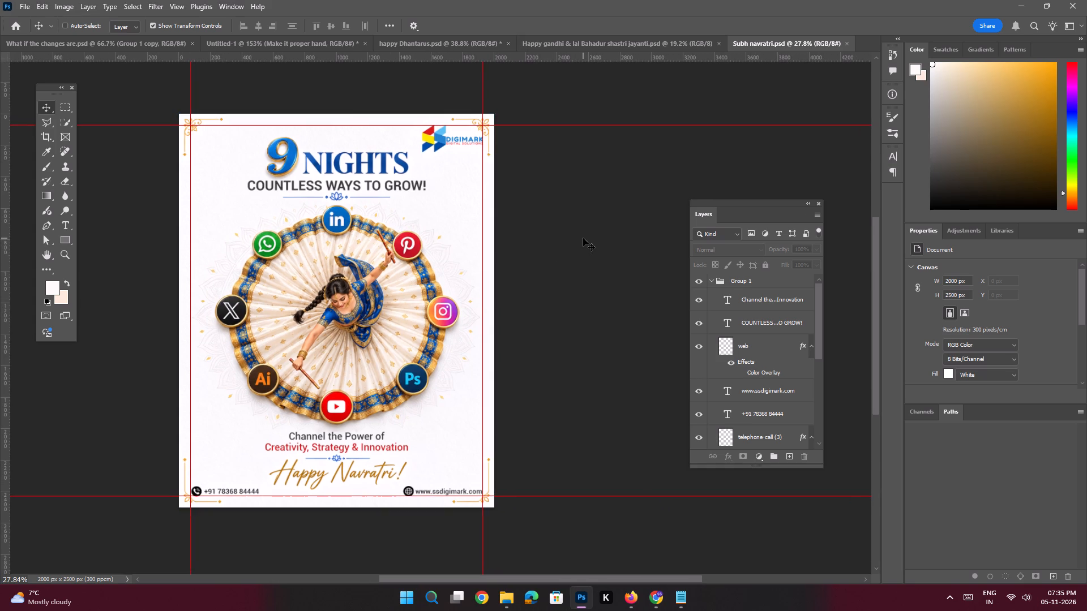
double_click(399, 218)
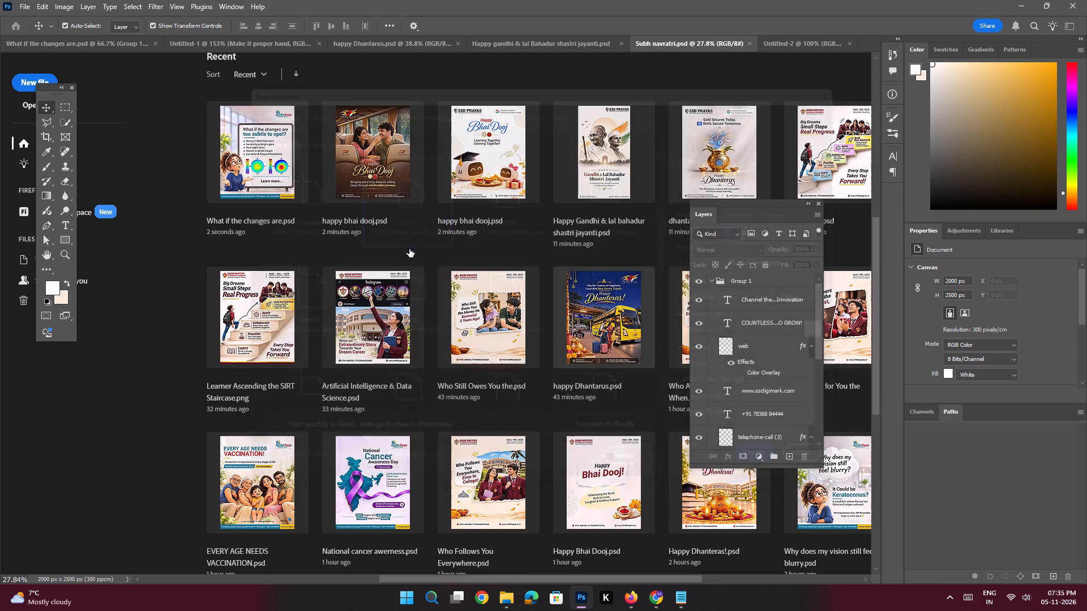
key(space)
ctrl+drag(435, 329, 420, 324)
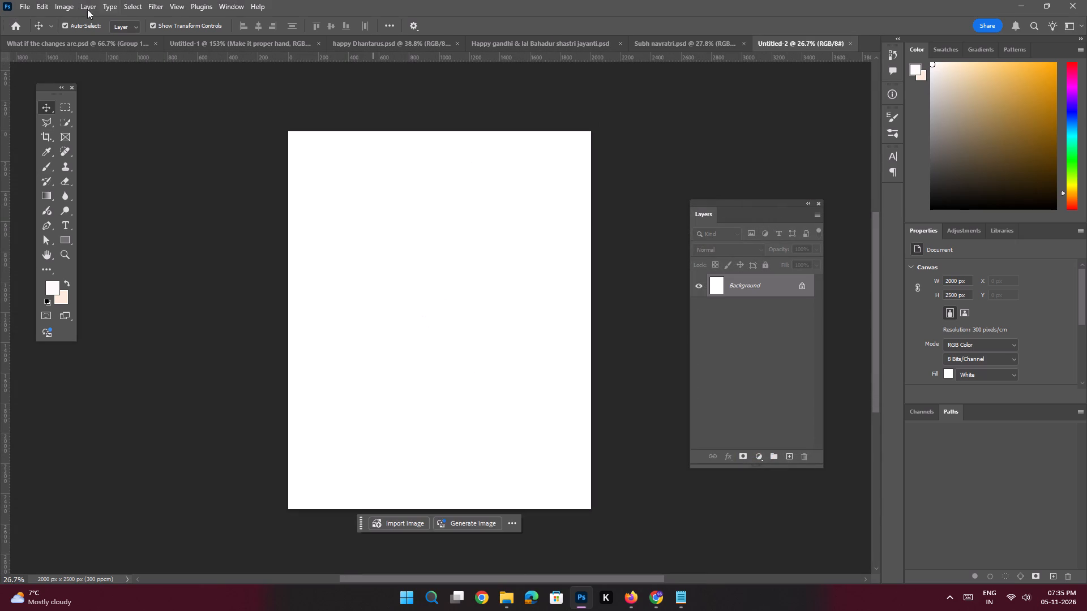
Add a guide layout to the new document with 75 px margins at top, left, bottom and right.
click(169, 6)
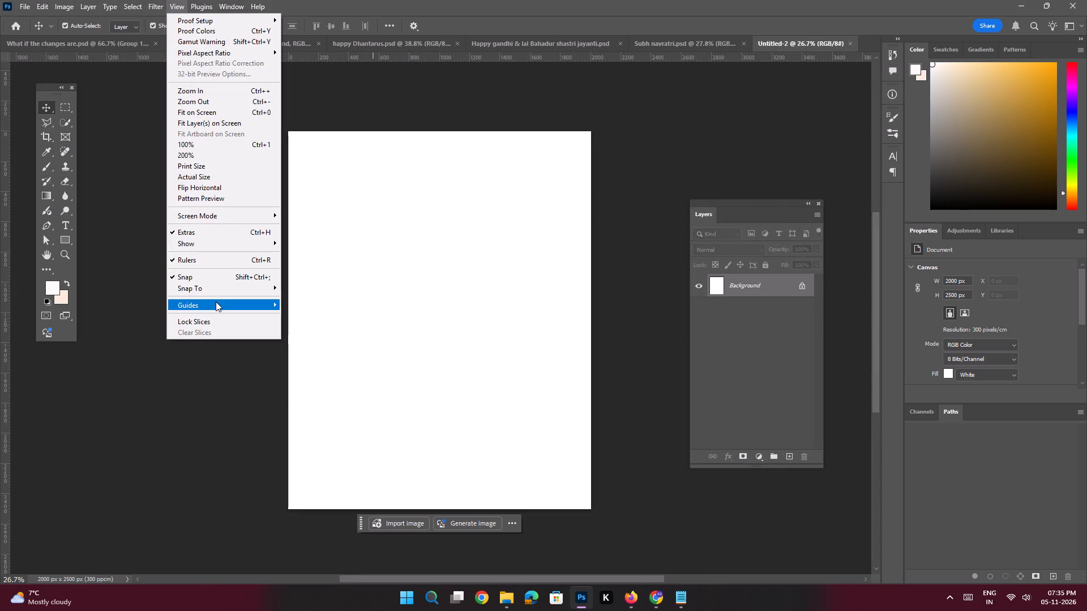
click(356, 381)
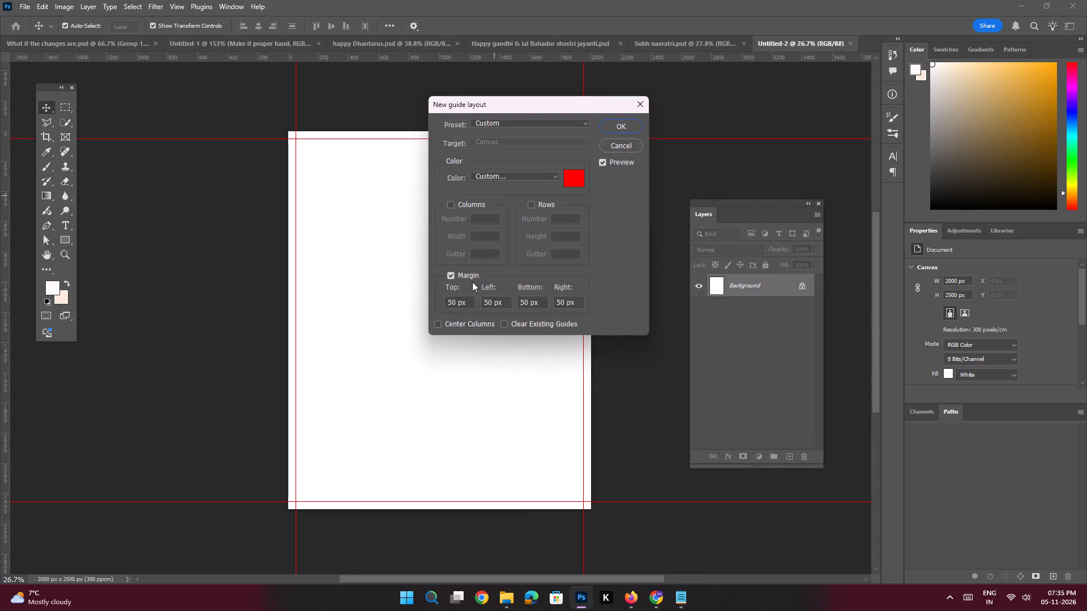
drag(456, 302, 418, 285)
text(75)
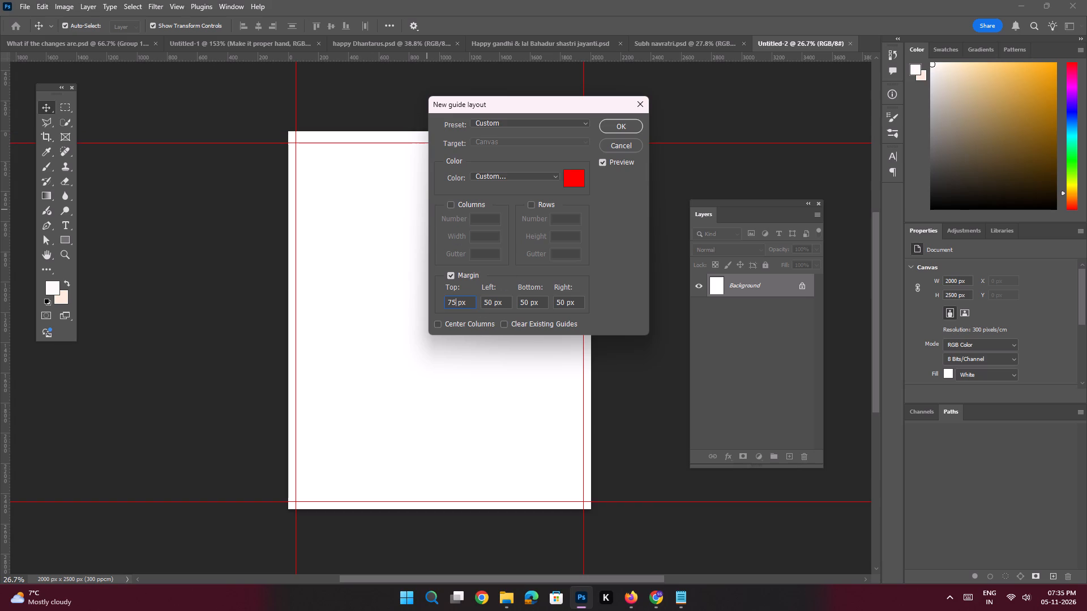
drag(492, 301, 460, 291)
text(75)
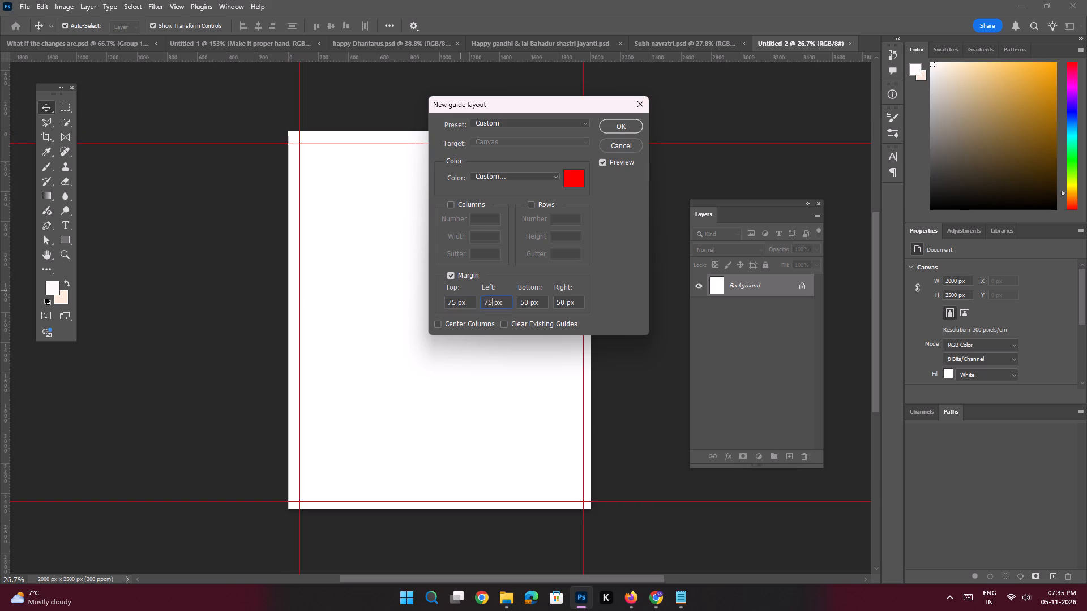
drag(530, 300, 495, 295)
drag(495, 295, 492, 295)
text(75)
key(space)
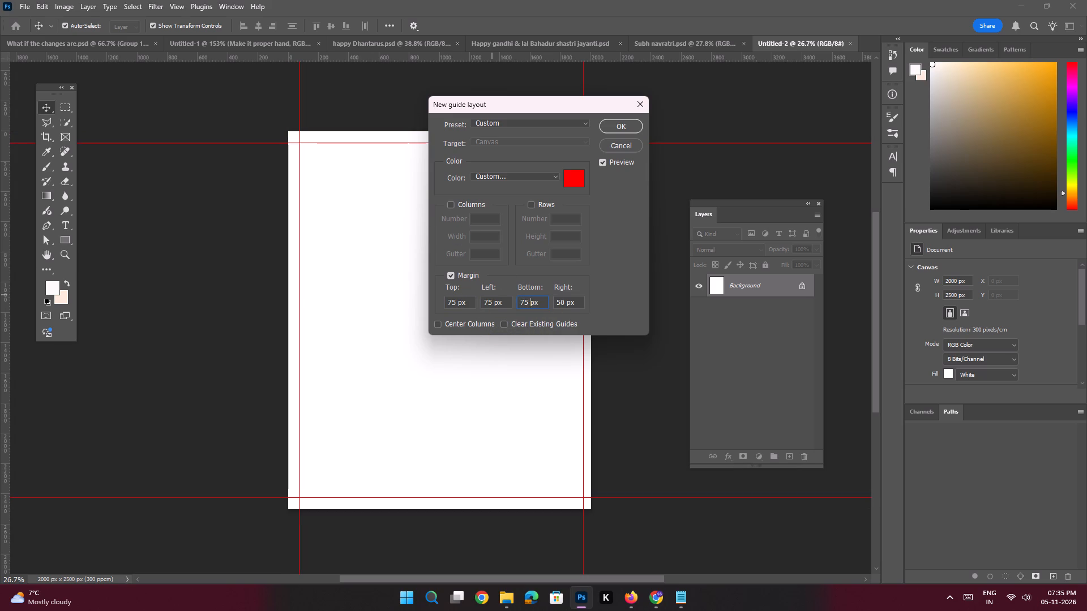
drag(567, 302, 512, 287)
text(75)
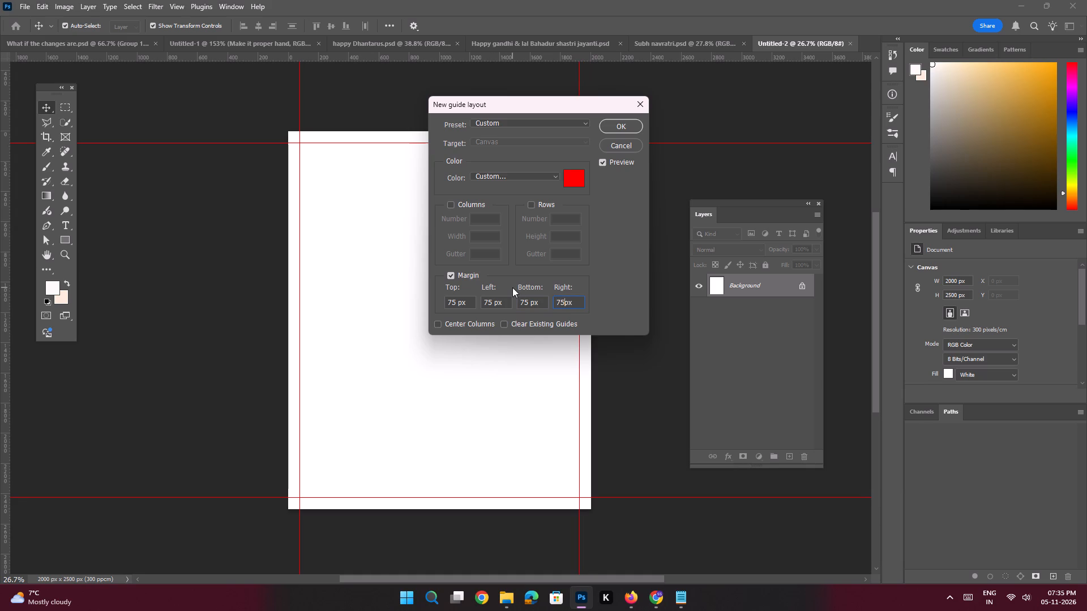
key(Return)
Copy the SS Digimark logo layer from Subh navratri.psd into the new Untitled-2 document.
click(675, 41)
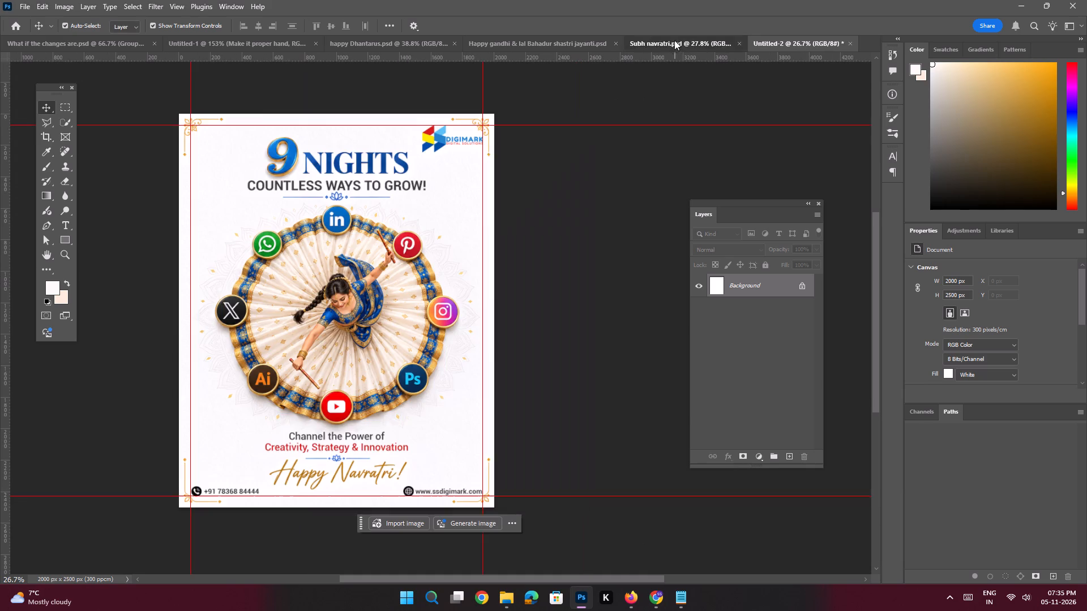
key(space)
ctrl+drag(364, 121, 382, 165)
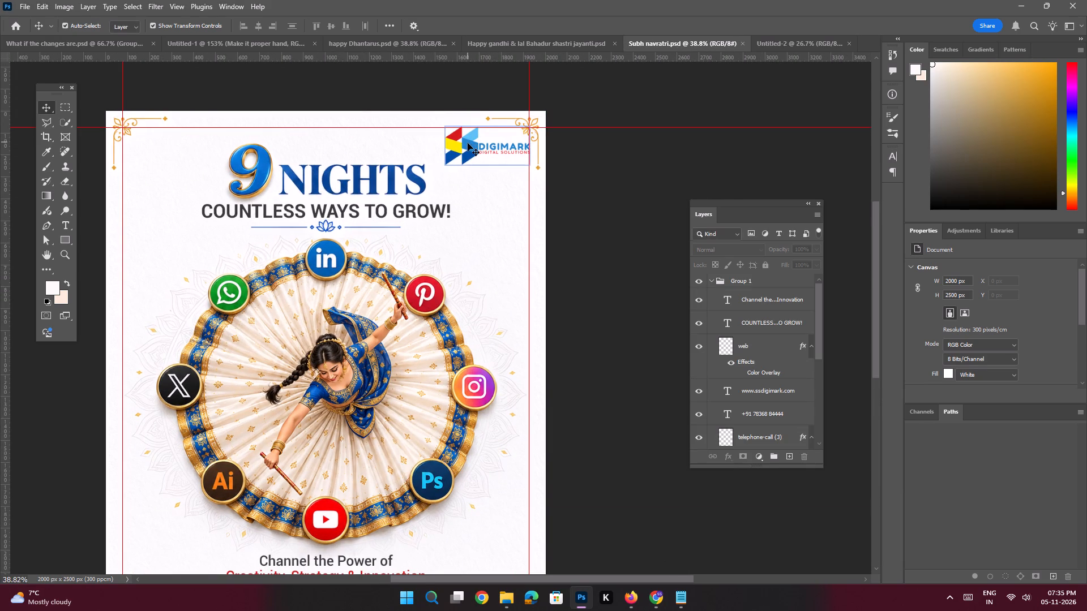
click(468, 143)
drag(752, 437, 791, 35)
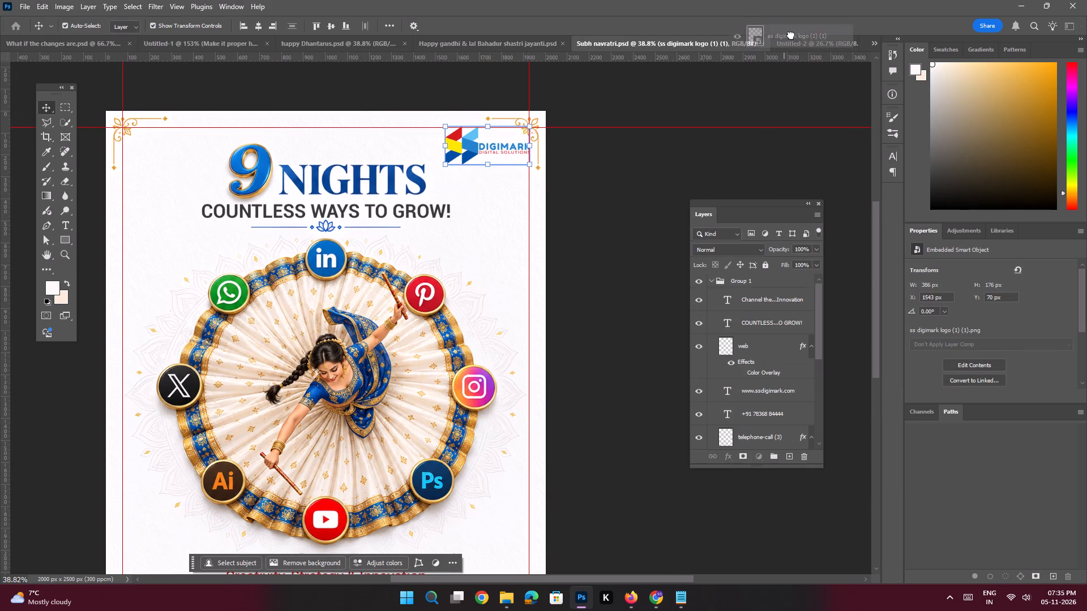
drag(791, 35, 534, 160)
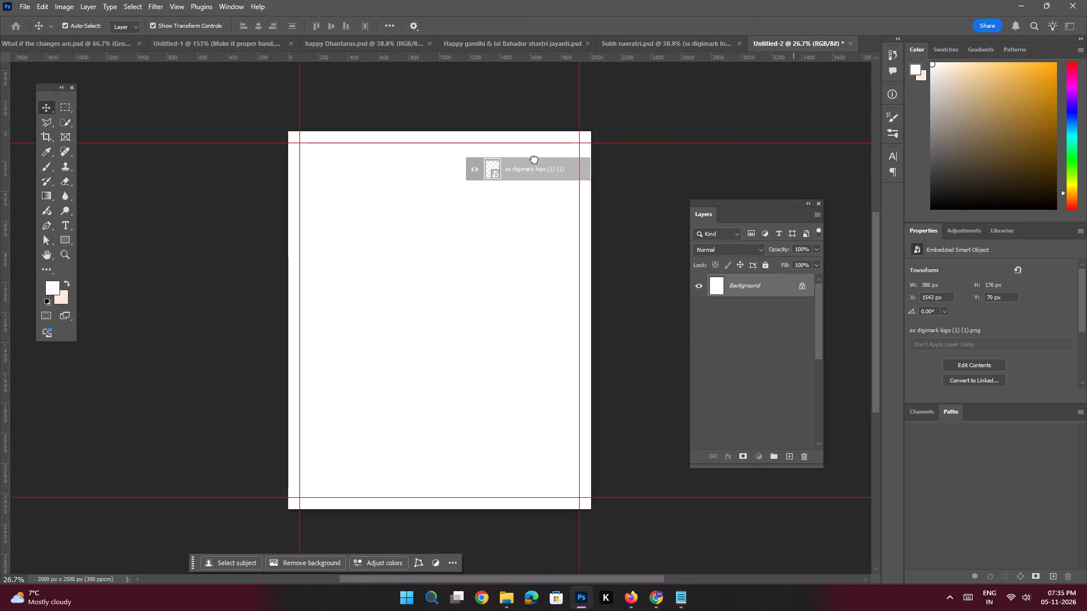
drag(534, 160, 542, 161)
Position the logo against the top and right margin guides, at X 1539 px and Y 75 px.
key(space)
ctrl+drag(549, 158, 597, 230)
drag(563, 184, 488, 240)
drag(431, 223, 460, 217)
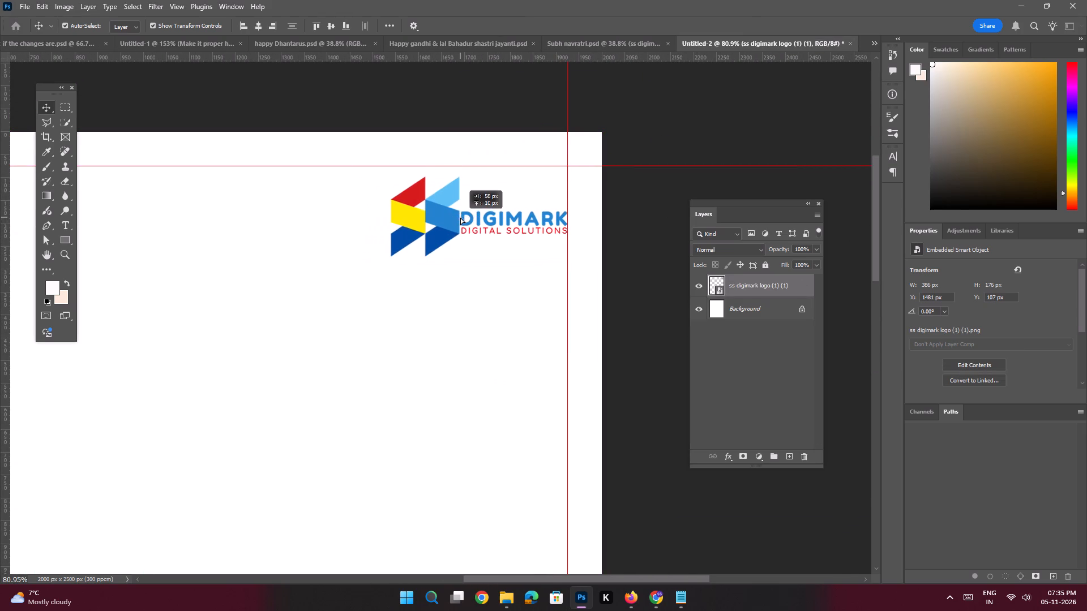
drag(460, 217, 460, 207)
key(ctrl+space)
key(ctrl+space)
key(ctrl+space)
key(ctrl+space)
key(ctrl+space)
key(ctrl+space)
key(ctrl+space)
key(ctrl+space)
ctrl+drag(507, 223, 452, 212)
drag(476, 279, 492, 220)
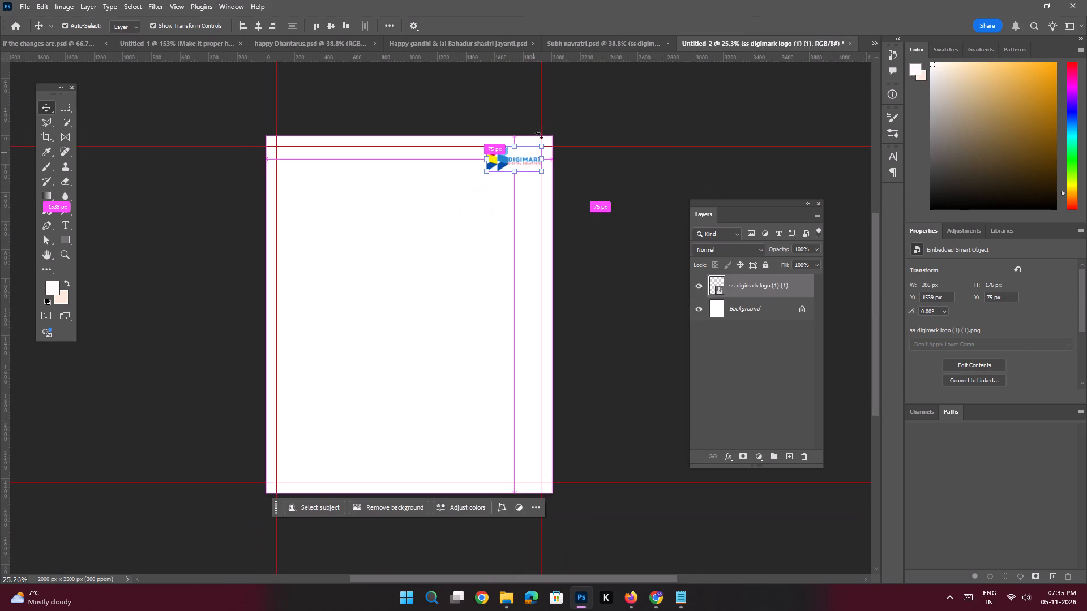
In Subh navratri.psd, select the footer's telephone icon, phone number, web icon and website text layers together.
click(566, 44)
key(space)
key(space)
key(space)
key(space)
key(space)
key(space)
key(space)
key(space)
key(space)
key(space)
drag(319, 425, 350, 360)
click(356, 344)
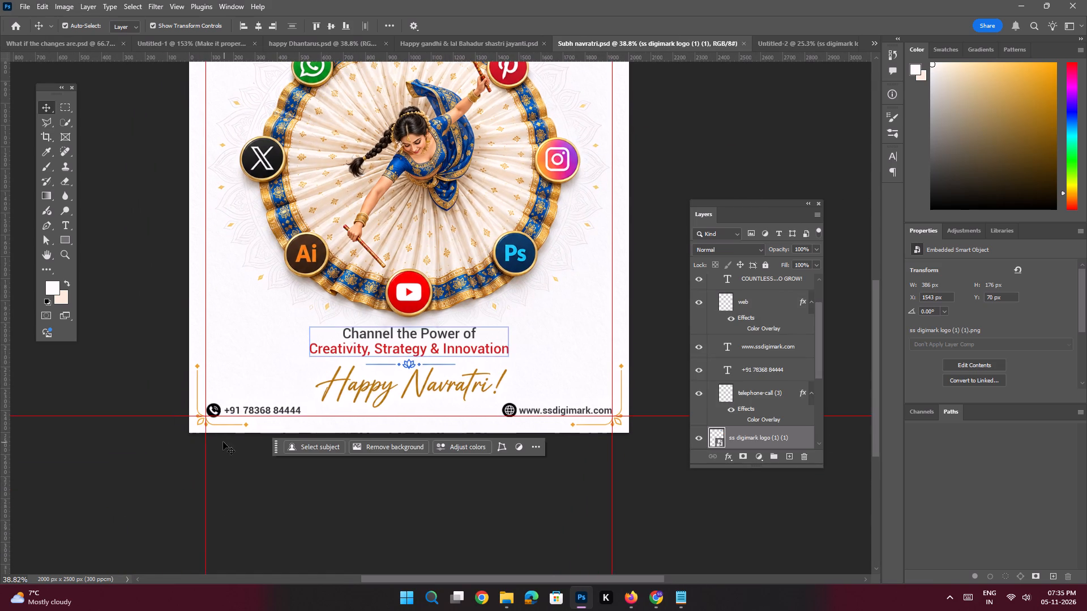
click(213, 407)
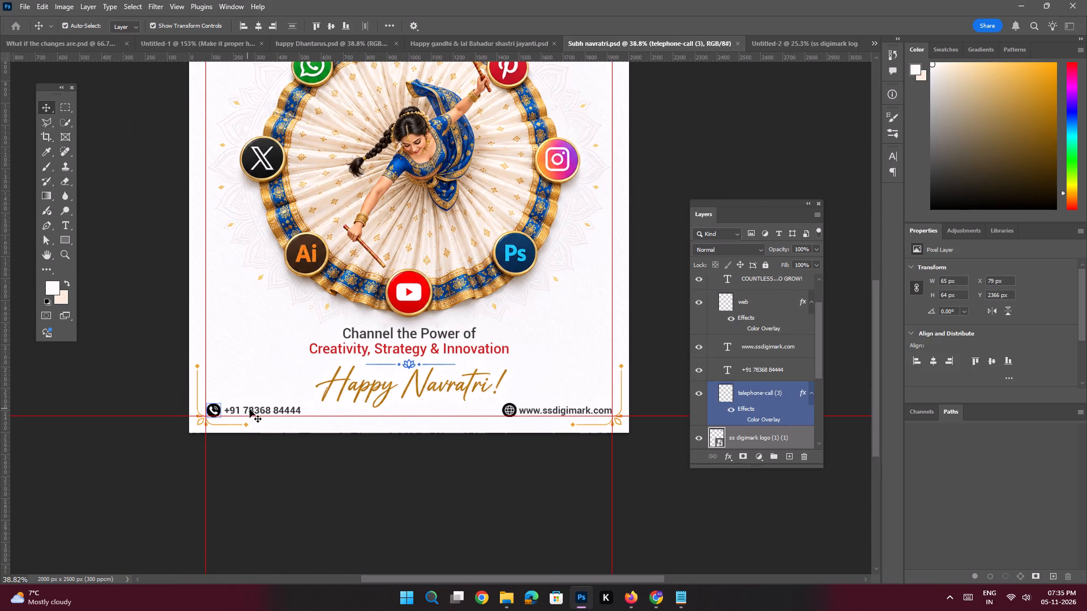
shift+click(251, 410)
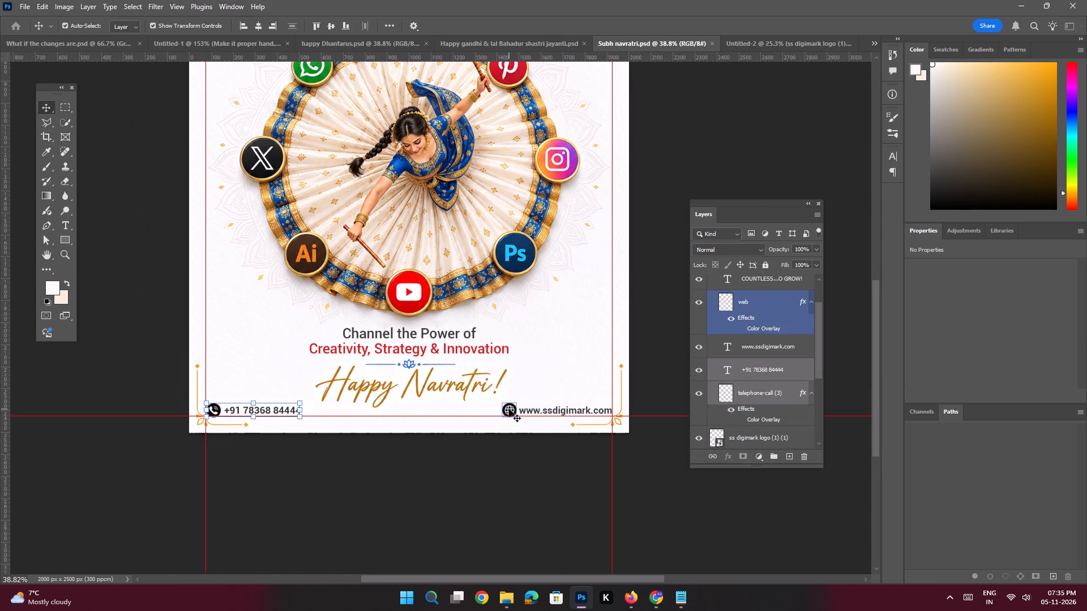
shift+click(509, 409)
shift+click(537, 408)
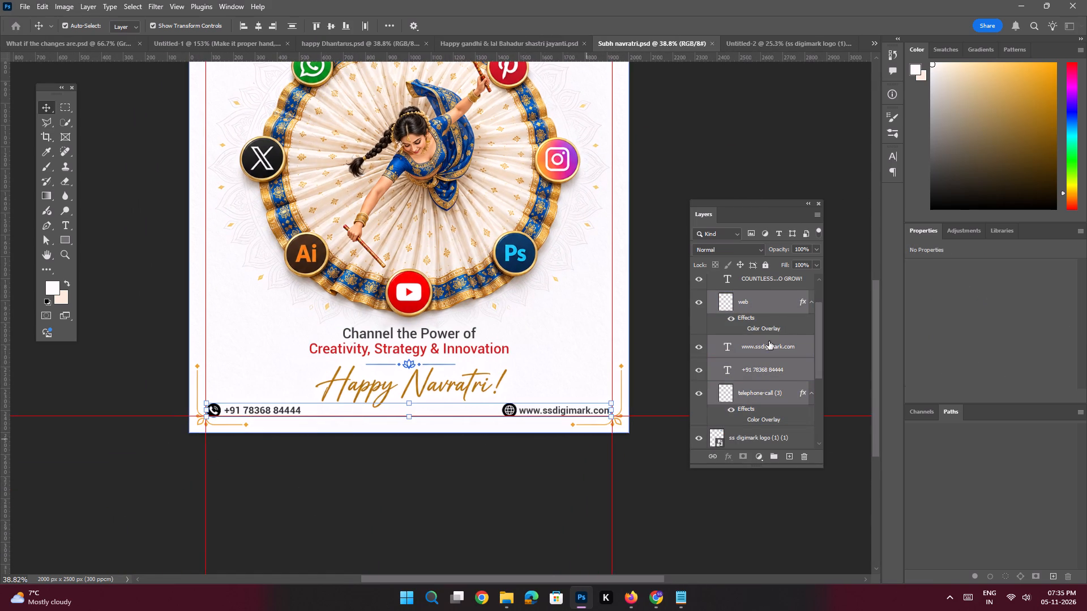
Group the selected footer contact layers, copy the group into the Untitled-2 document and centre it horizontally.
scroll(761, 322, up, 3)
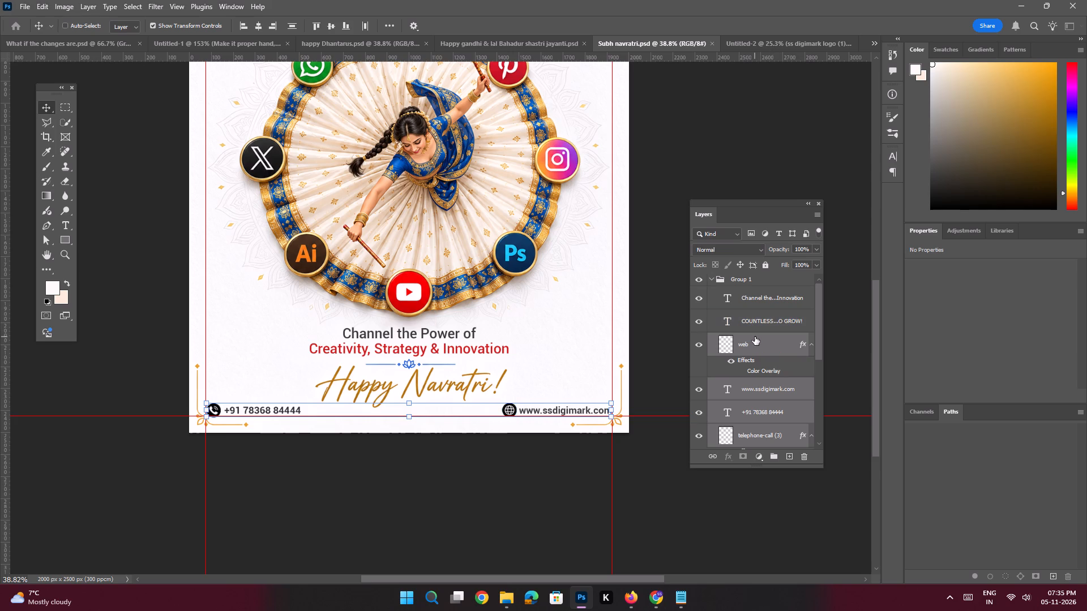
key(ctrl+g)
drag(747, 338, 745, 106)
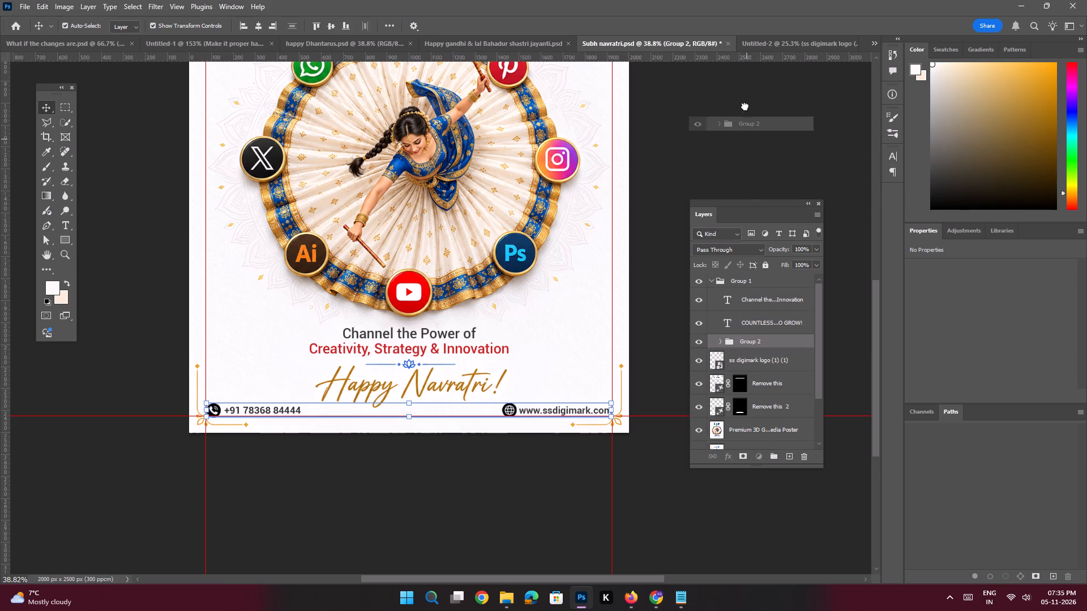
drag(745, 106, 410, 415)
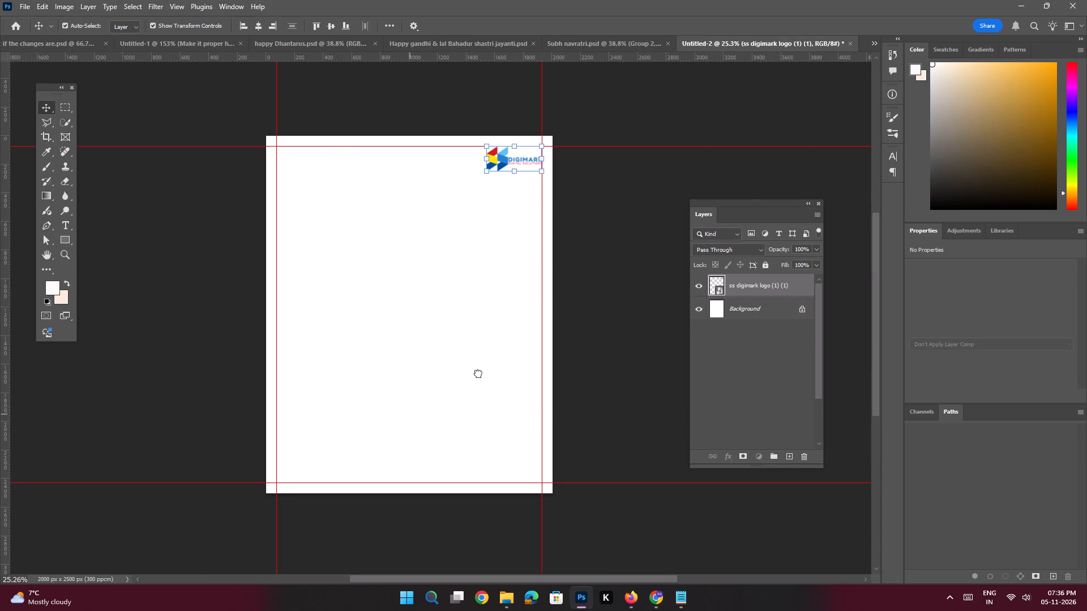
double_click(256, 27)
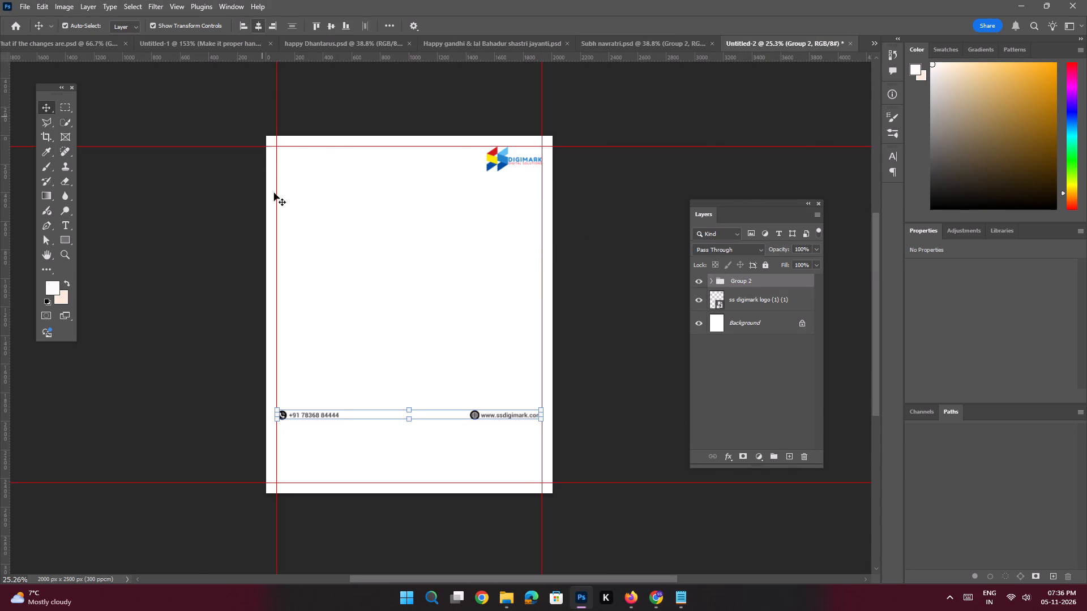
Set Auto-Select to Group and move the contact group down so the phone number's baseline rests on the bottom margin guide.
click(125, 24)
click(125, 37)
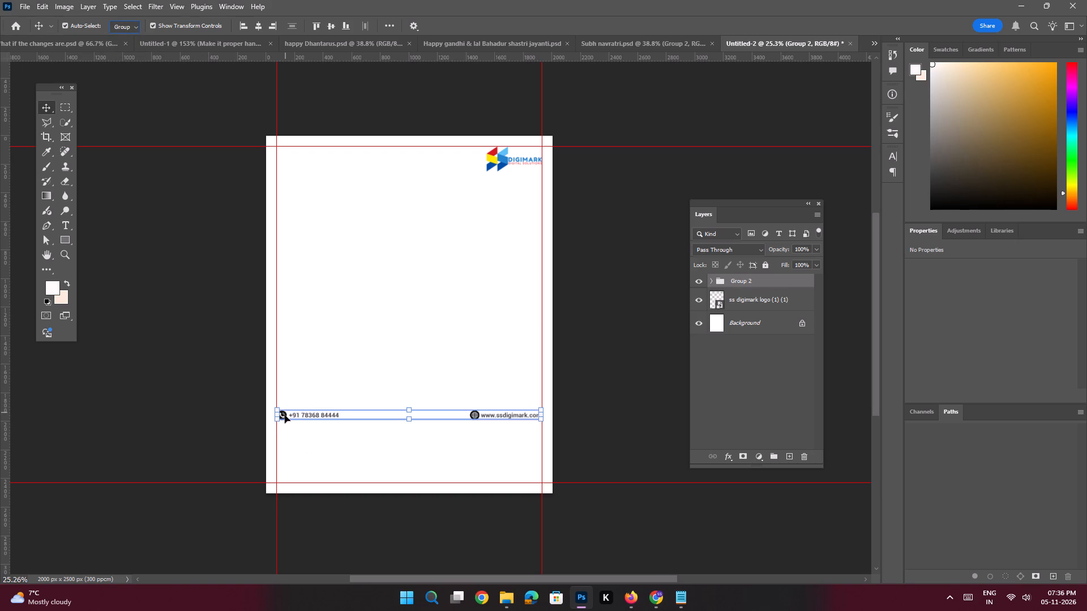
shift+drag(285, 415, 287, 479)
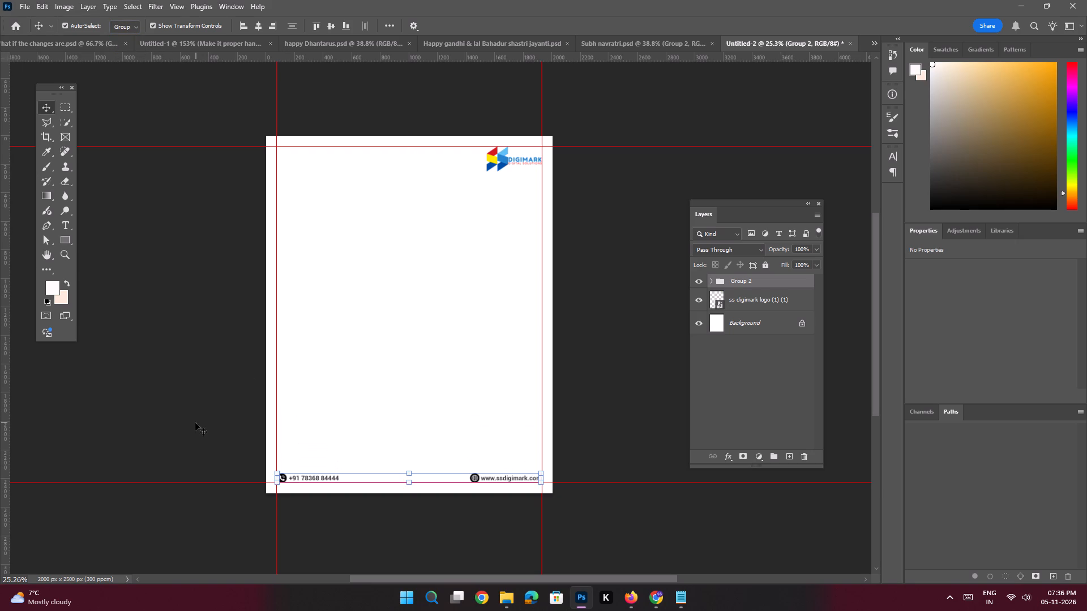
click(195, 422)
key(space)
ctrl+drag(279, 477, 352, 539)
click(301, 479)
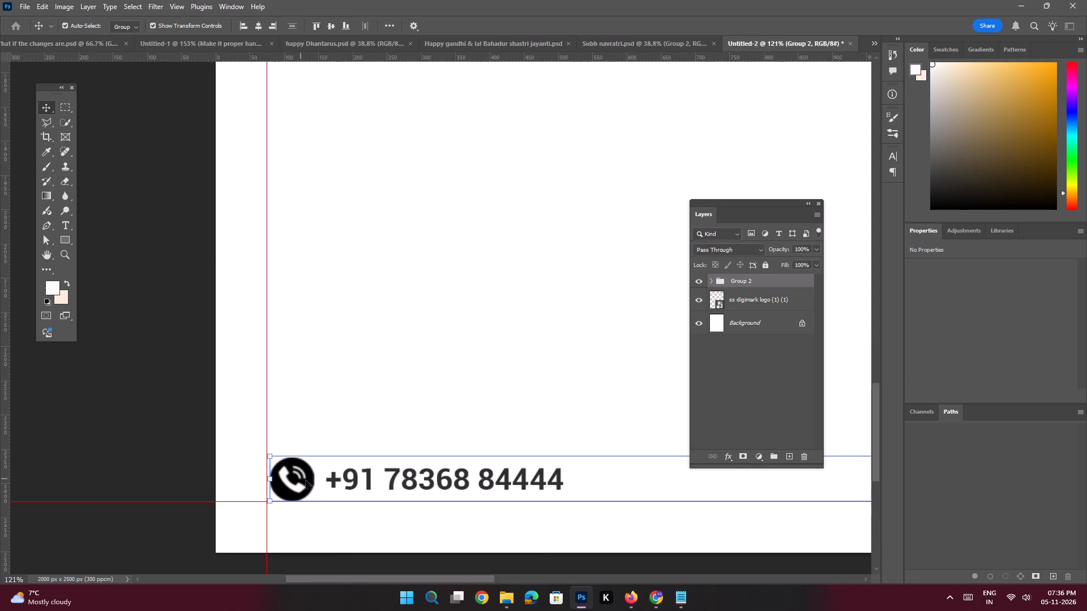
shift+drag(309, 479, 310, 489)
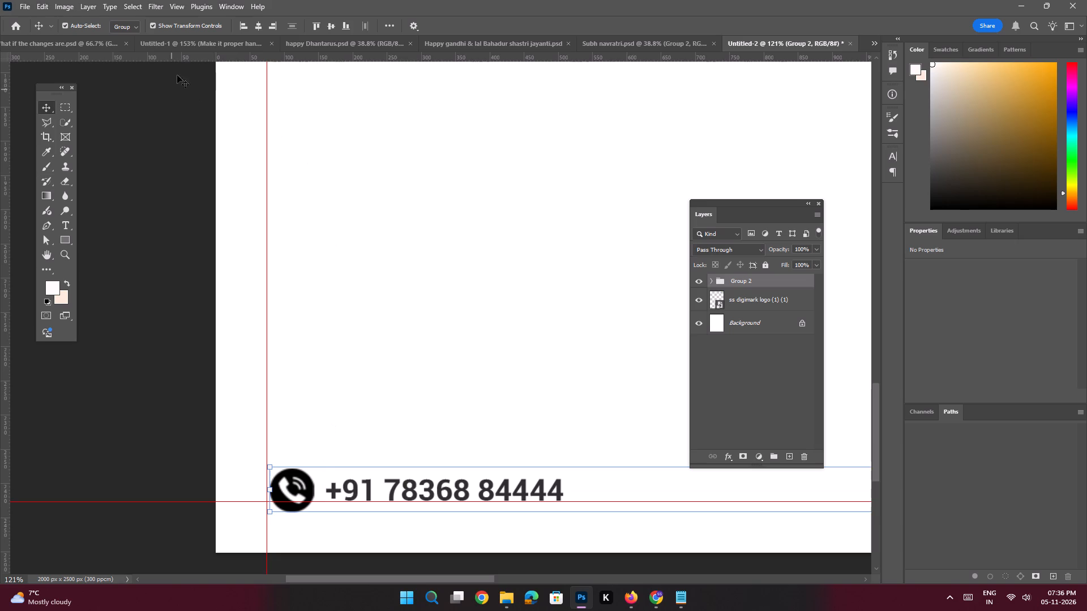
With Auto-Select set to Layer, set the phone number text to 5 pt and shift it about 41 px right, clear of the telephone icon.
click(123, 29)
click(119, 48)
click(125, 244)
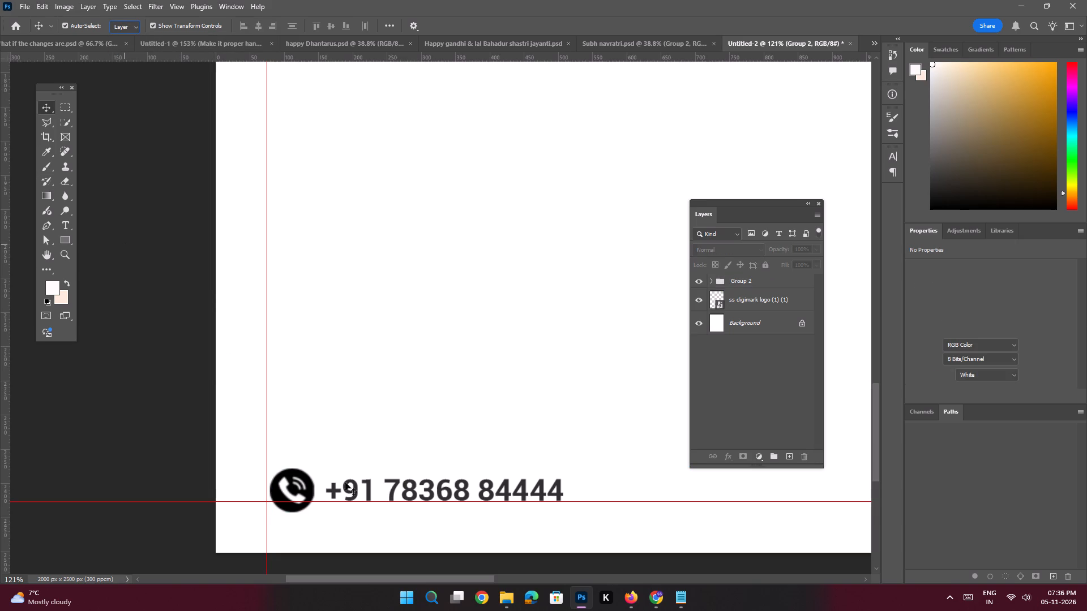
click(370, 488)
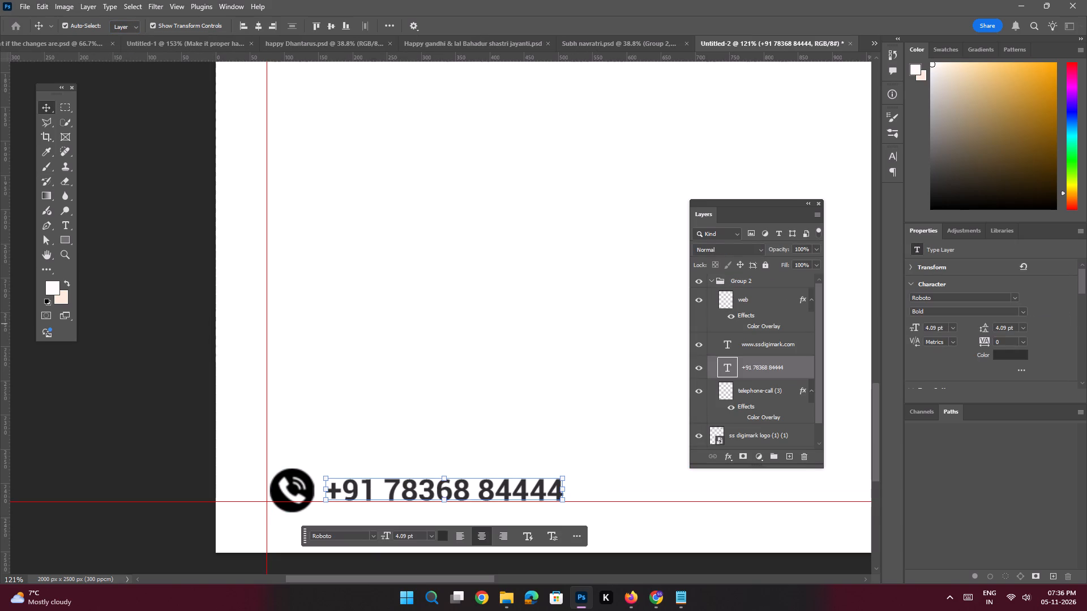
drag(936, 328, 906, 302)
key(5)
key(Return)
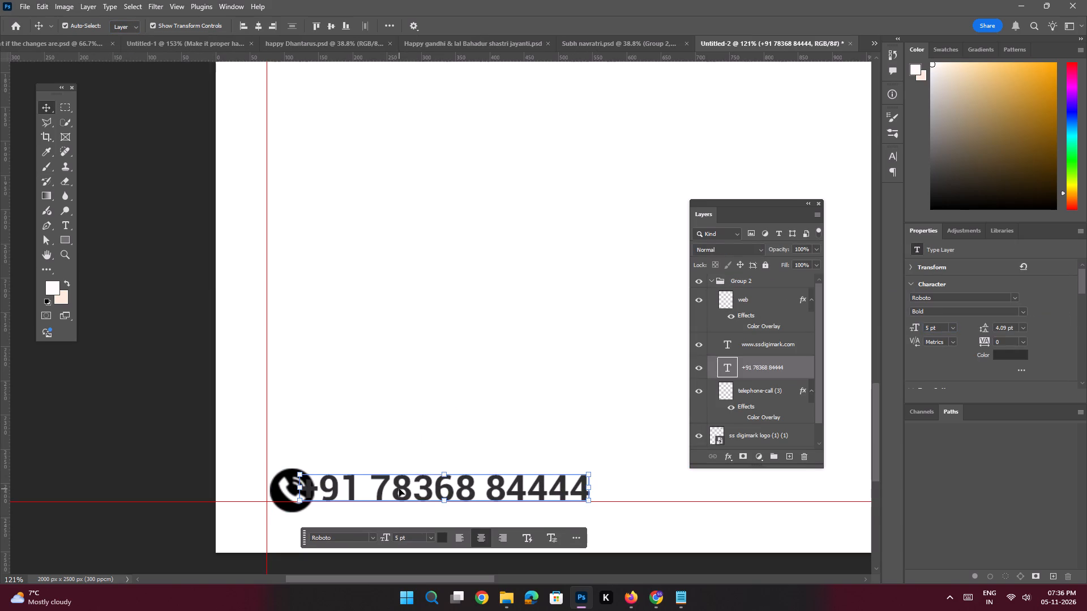
shift+drag(399, 489, 427, 490)
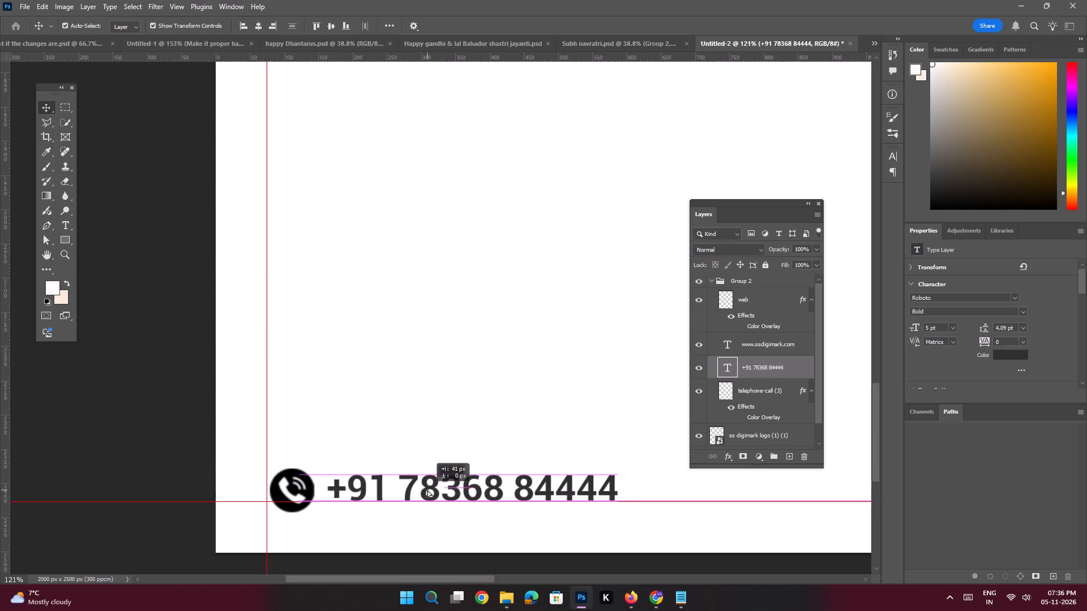
shift+drag(427, 490, 429, 490)
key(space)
ctrl+drag(405, 451, 359, 434)
drag(469, 411, 455, 409)
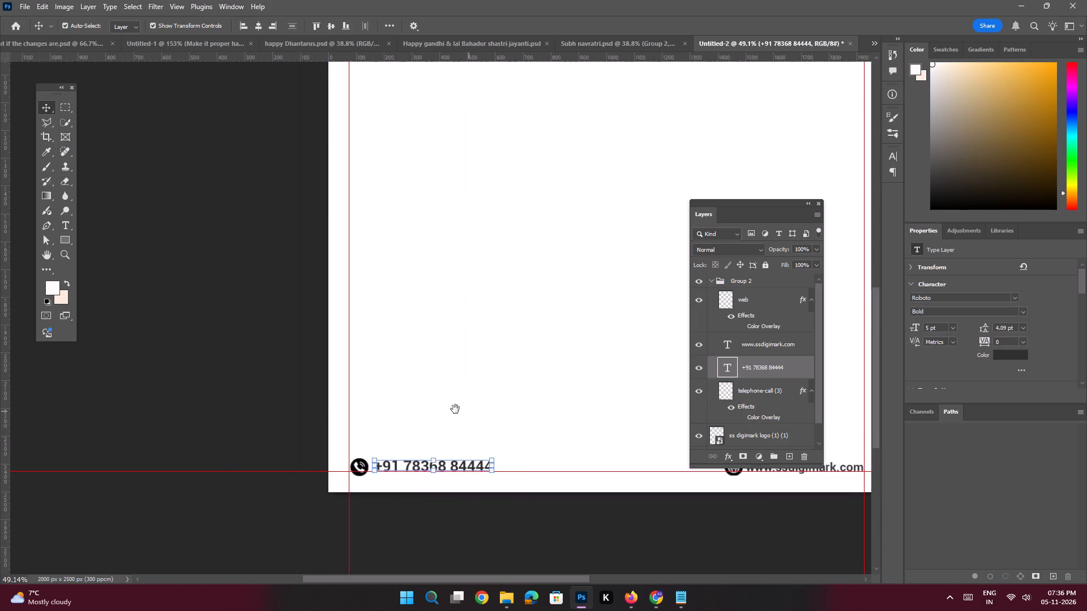
drag(455, 409, 320, 411)
click(320, 411)
click(405, 470)
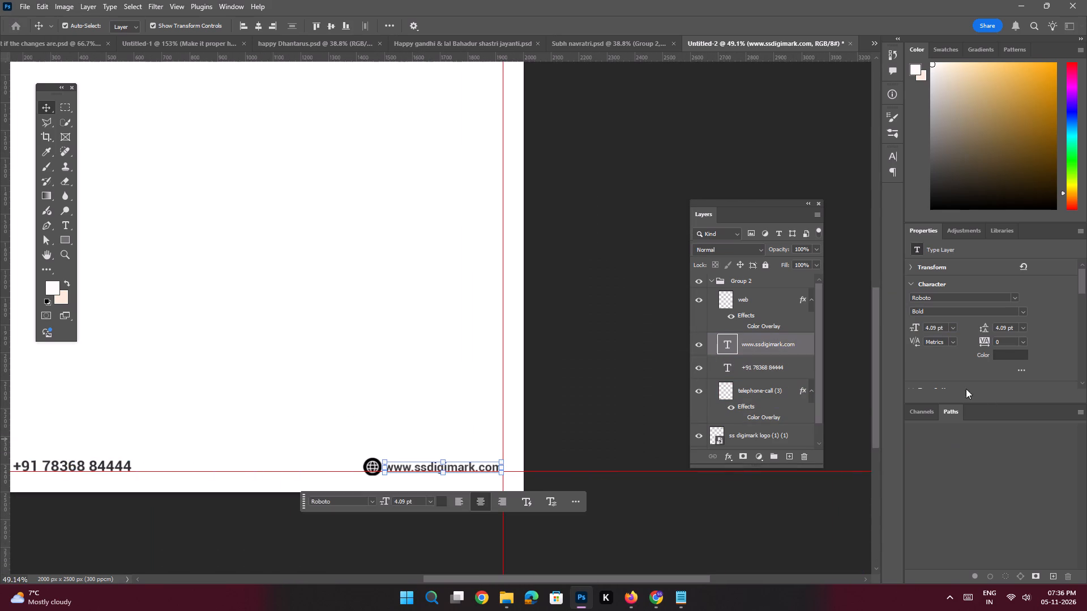
drag(937, 328, 885, 303)
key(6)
key(Return)
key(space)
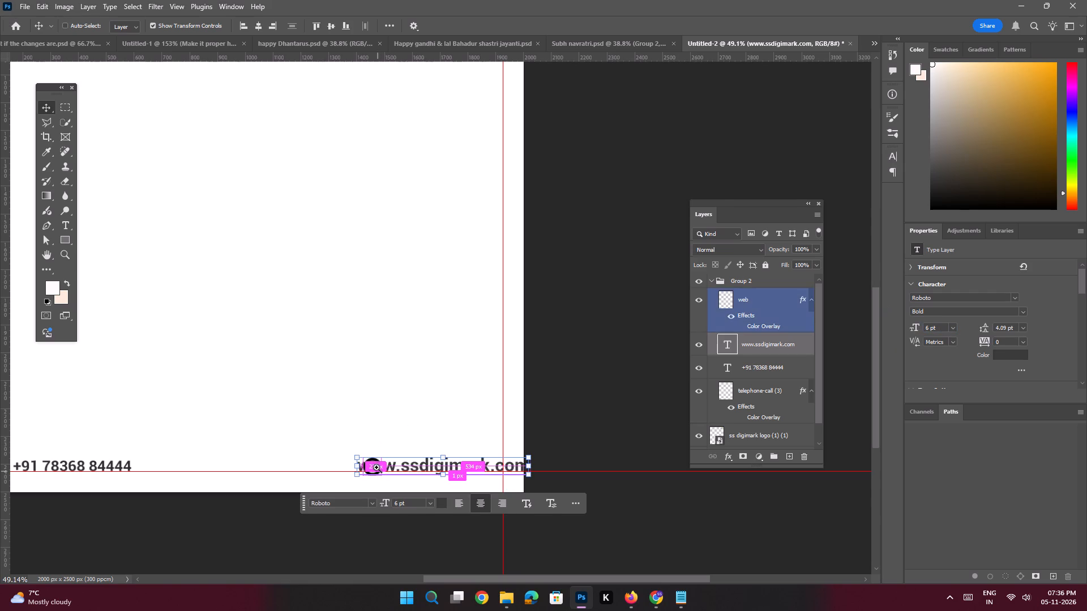
ctrl+drag(376, 467, 422, 513)
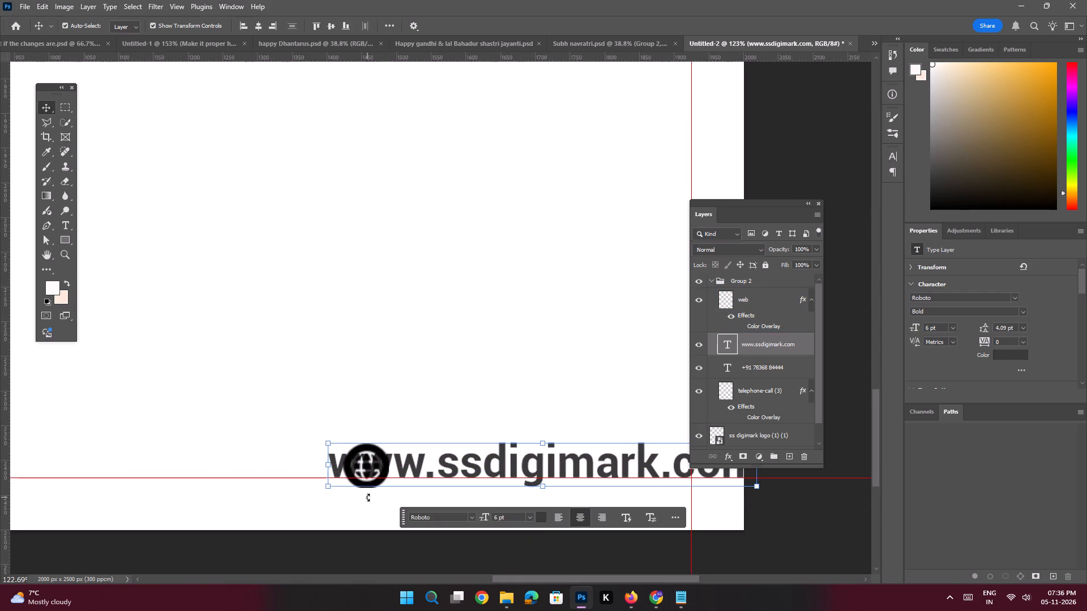
key(space)
ctrl+drag(352, 487, 385, 509)
click(384, 519)
click(379, 481)
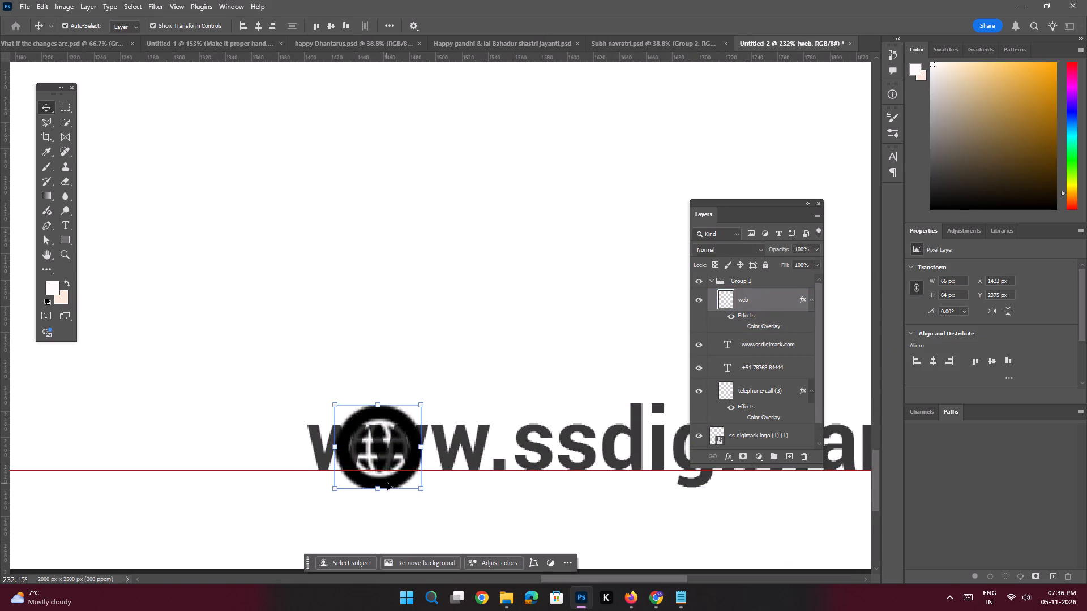
shift+drag(388, 480, 237, 468)
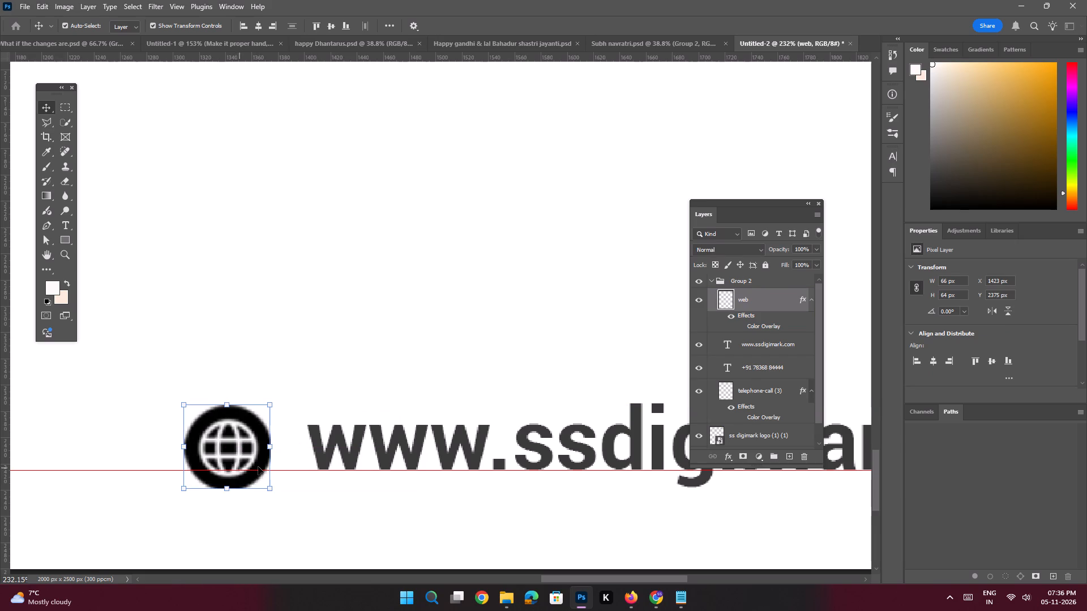
click(324, 456)
key(ctrl+space)
key(ctrl+space)
key(ctrl+space)
key(ctrl+space)
key(ctrl+space)
key(ctrl+space)
key(ctrl+space)
key(ctrl+space)
key(ctrl+space)
key(ctrl+space)
key(ctrl+space)
key(ctrl+space)
key(ctrl+space)
key(ctrl+space)
key(ctrl+space)
key(ctrl+space)
key(ctrl+space)
key(ctrl+space)
key(ctrl+space)
ctrl+drag(376, 458, 281, 433)
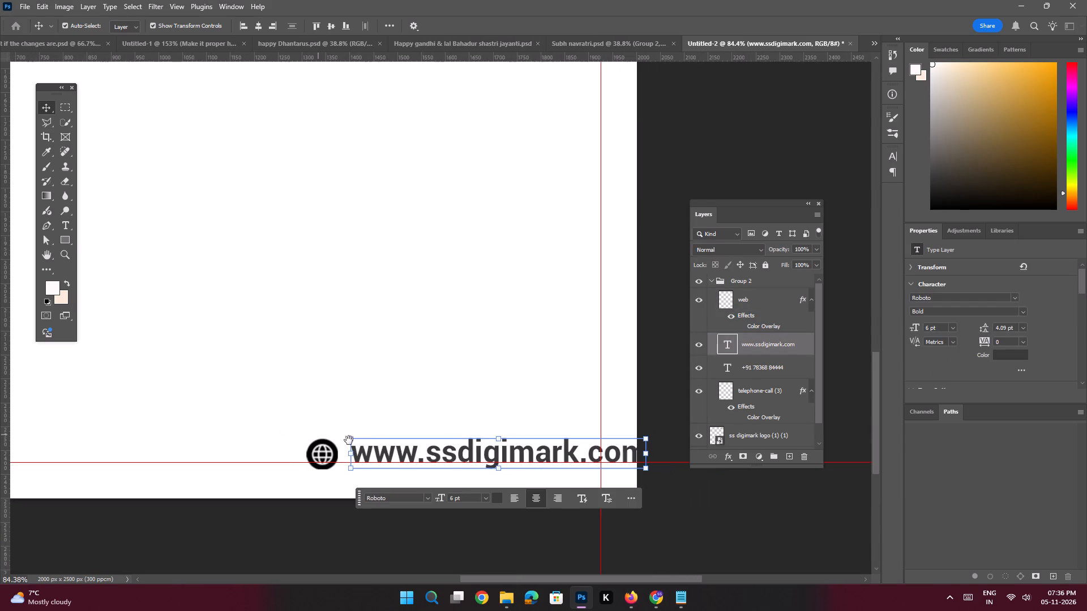
shift+drag(396, 452, 353, 448)
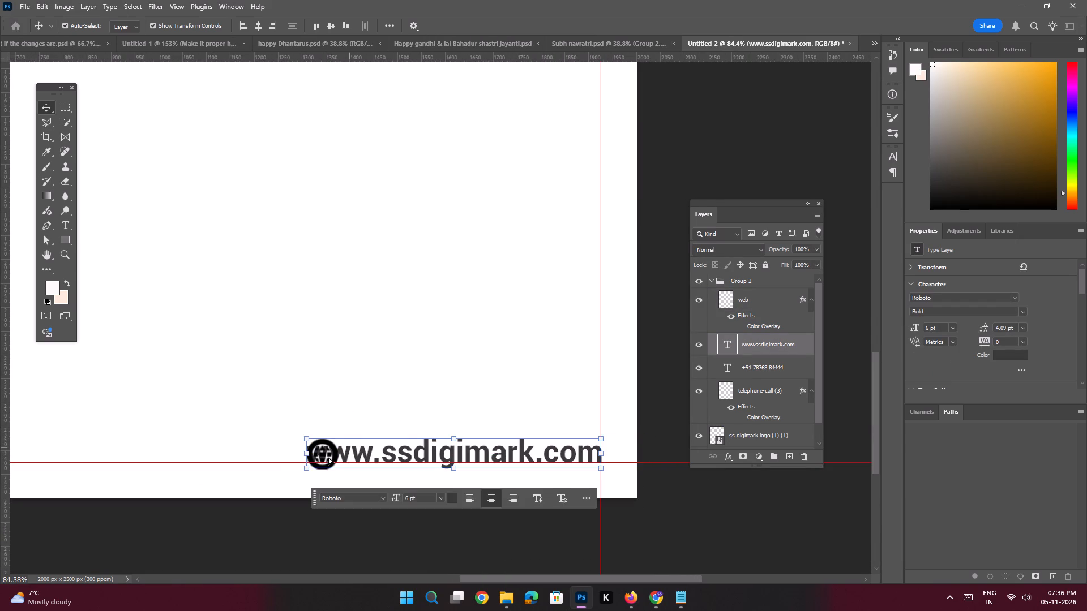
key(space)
ctrl+drag(297, 457, 369, 518)
click(405, 512)
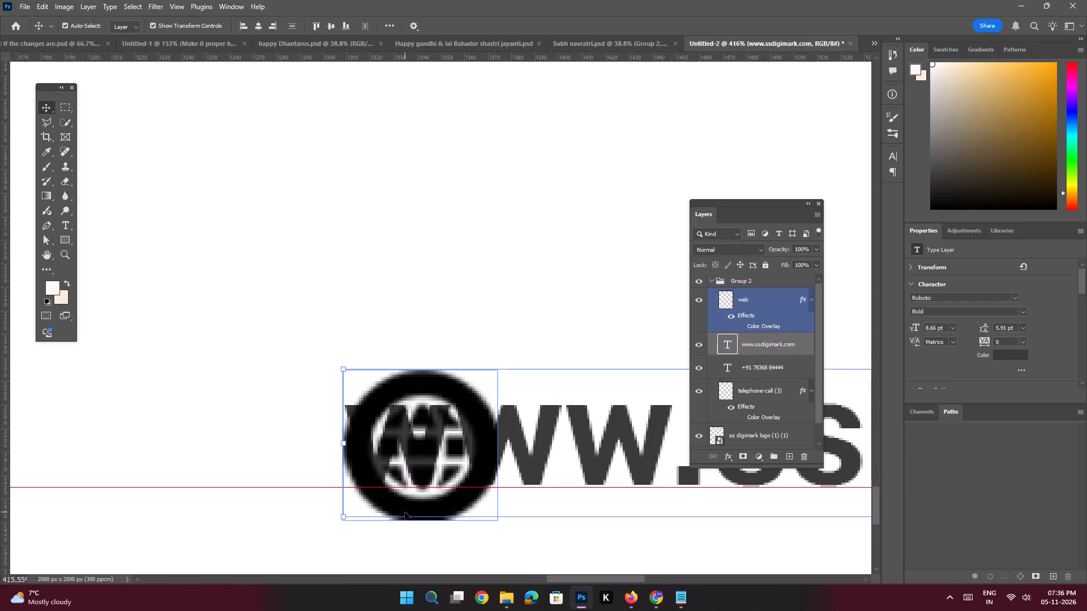
shift+drag(409, 511, 221, 498)
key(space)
ctrl+drag(334, 460, 236, 437)
drag(239, 437, 318, 437)
Set the footer phone number's font size to 6 pt to match the website text.
click(455, 457)
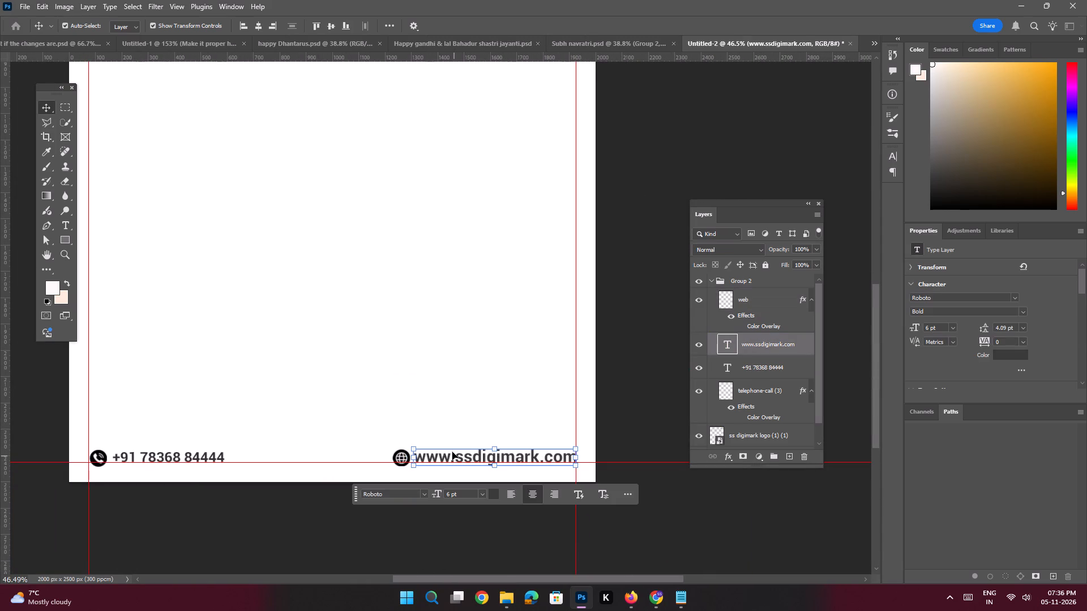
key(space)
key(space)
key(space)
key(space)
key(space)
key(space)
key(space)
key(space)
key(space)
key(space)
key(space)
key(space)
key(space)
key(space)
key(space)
drag(295, 405, 339, 398)
click(341, 396)
click(295, 439)
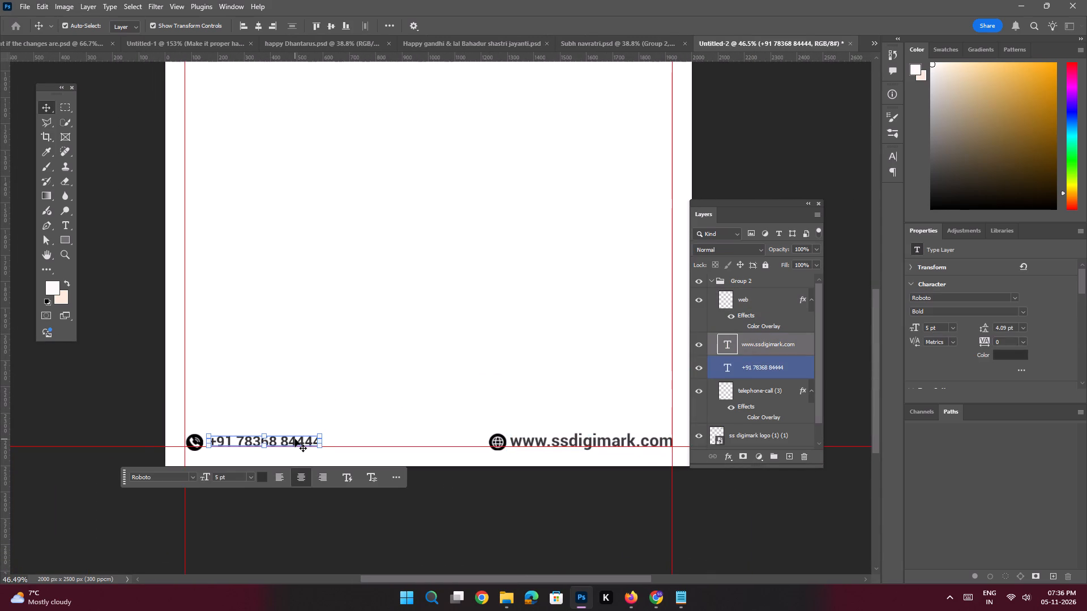
drag(930, 328, 927, 328)
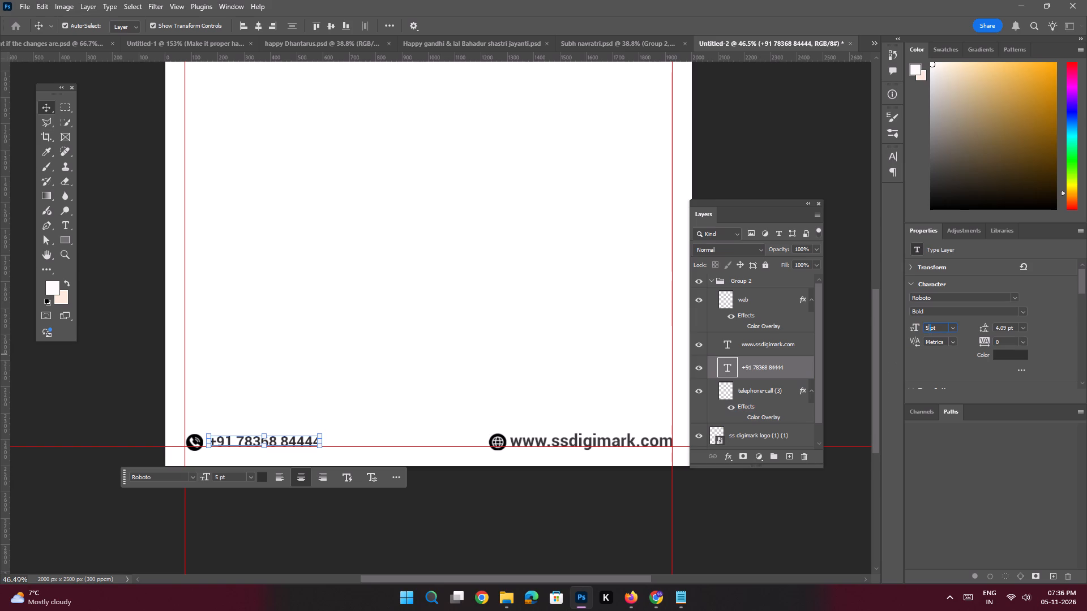
drag(927, 328, 884, 311)
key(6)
key(Return)
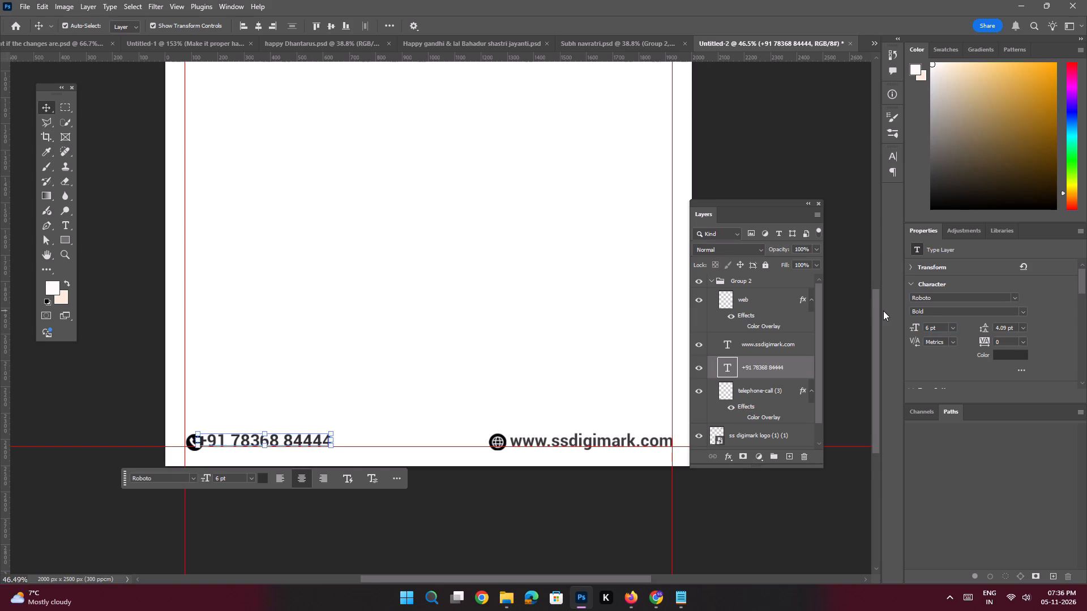
Align the telephone icon with the left margin guide, level with the phone number, and place the number close beside it without overlap.
key(ctrl+space)
key(ctrl+space)
key(ctrl+space)
key(ctrl+space)
key(ctrl+space)
key(ctrl+space)
key(ctrl+space)
key(ctrl+space)
key(ctrl+space)
key(ctrl+space)
key(ctrl+space)
key(ctrl+space)
key(ctrl+space)
key(ctrl+space)
key(ctrl+space)
key(ctrl+space)
key(ctrl+space)
key(ctrl+space)
key(ctrl+space)
key(ctrl+space)
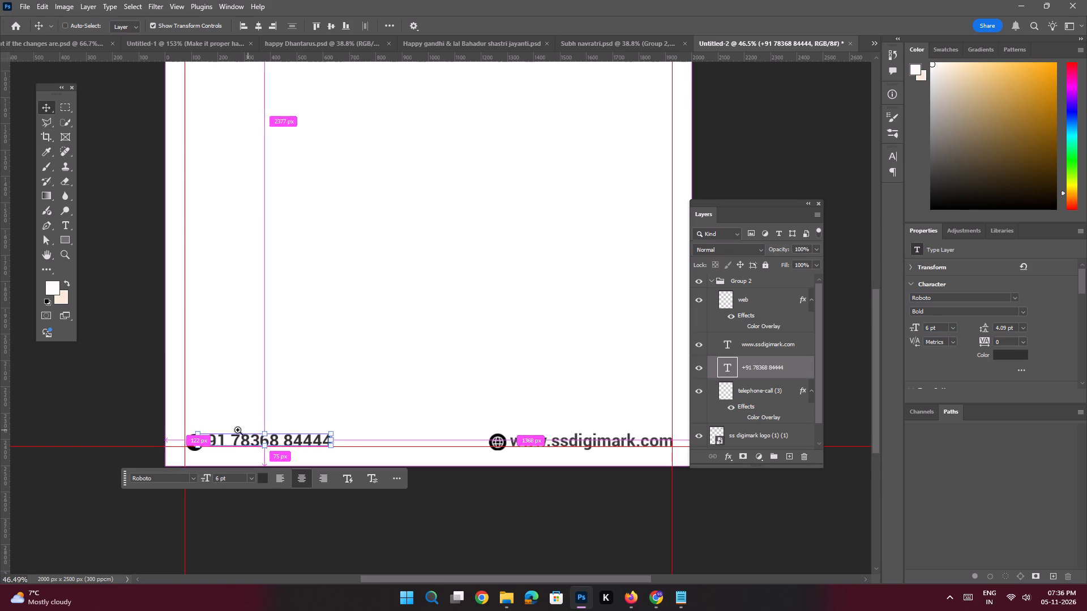
ctrl+drag(219, 438, 293, 502)
drag(223, 459, 302, 464)
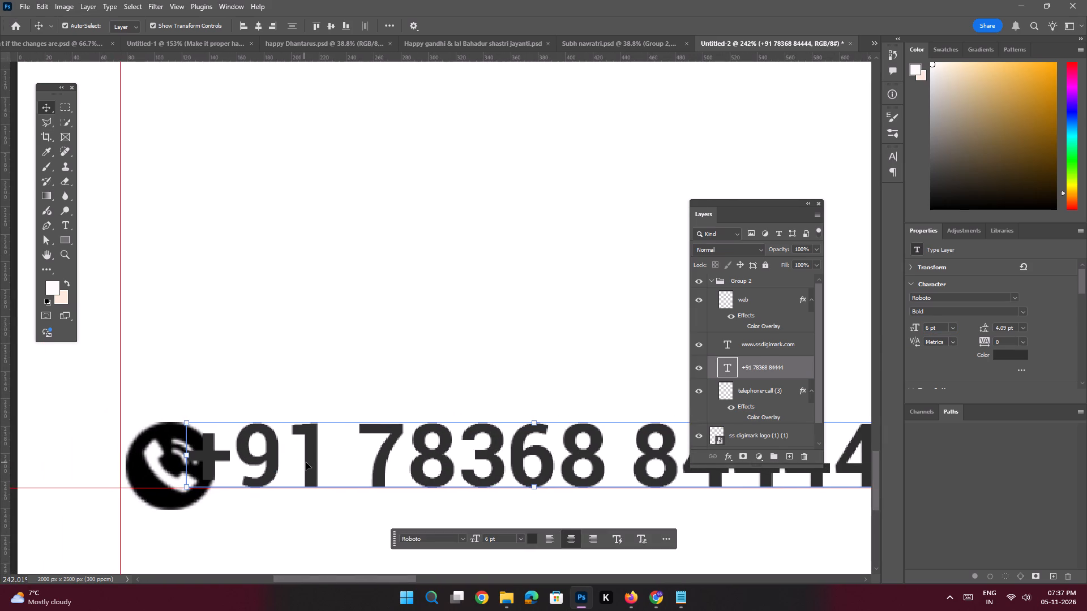
shift+drag(310, 462, 360, 467)
click(203, 466)
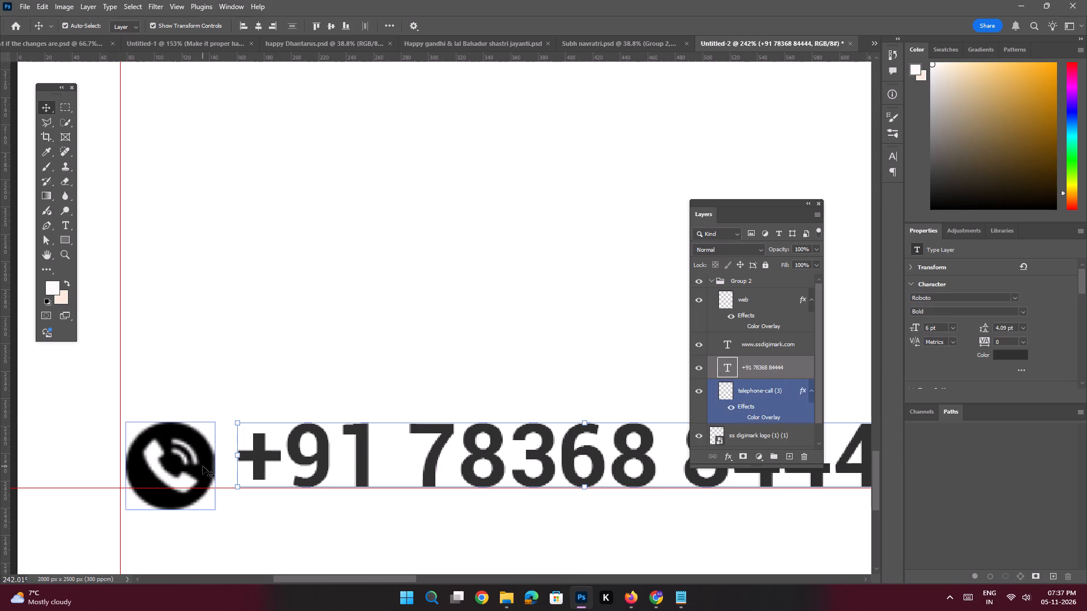
shift+drag(200, 470, 199, 462)
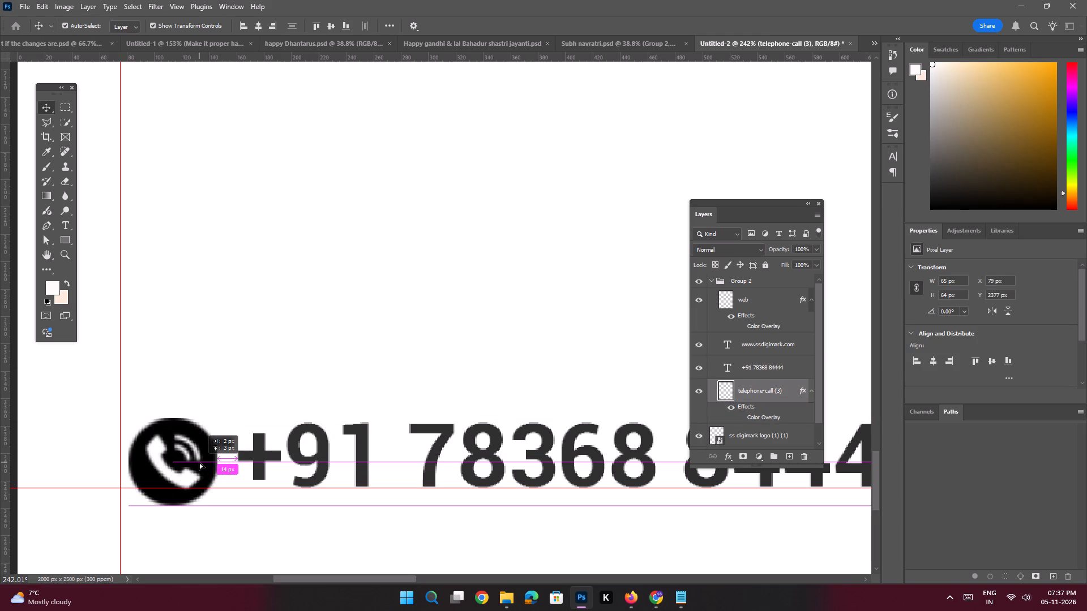
shift+drag(199, 462, 196, 461)
click(273, 458)
shift+drag(258, 454, 247, 454)
Deselect the layers and examine the footer alignment and overall layout of the whole poster.
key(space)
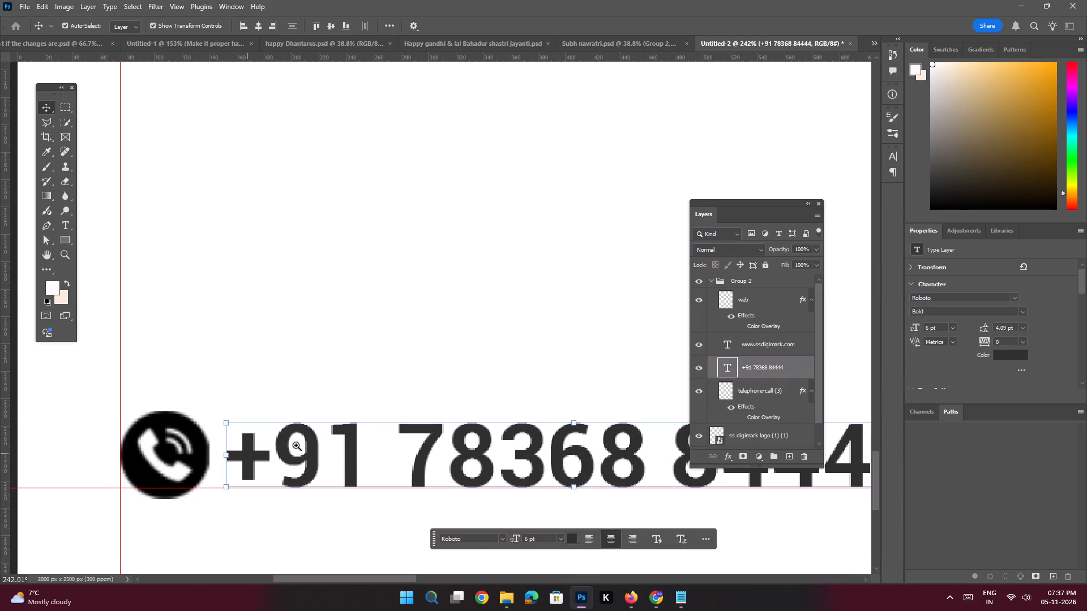
ctrl+drag(296, 445, 215, 427)
click(179, 365)
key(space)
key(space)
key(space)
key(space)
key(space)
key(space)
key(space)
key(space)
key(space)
drag(344, 326, 320, 413)
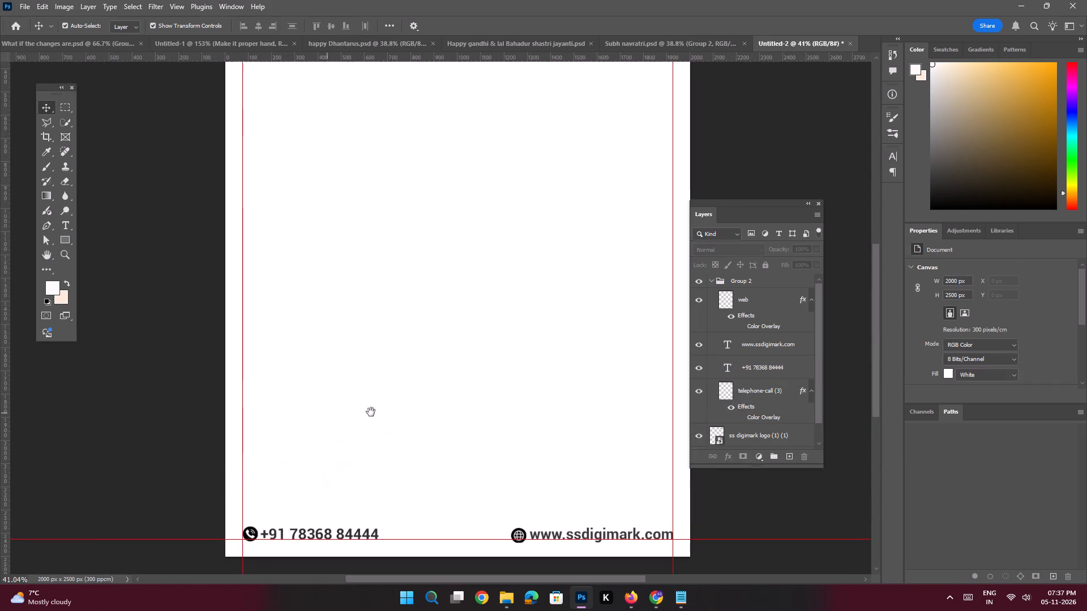
ctrl+drag(390, 406, 350, 391)
drag(470, 281, 436, 363)
ctrl+drag(439, 305, 446, 378)
Switch to the Ssdigimark folder in File Explorer.
click(489, 560)
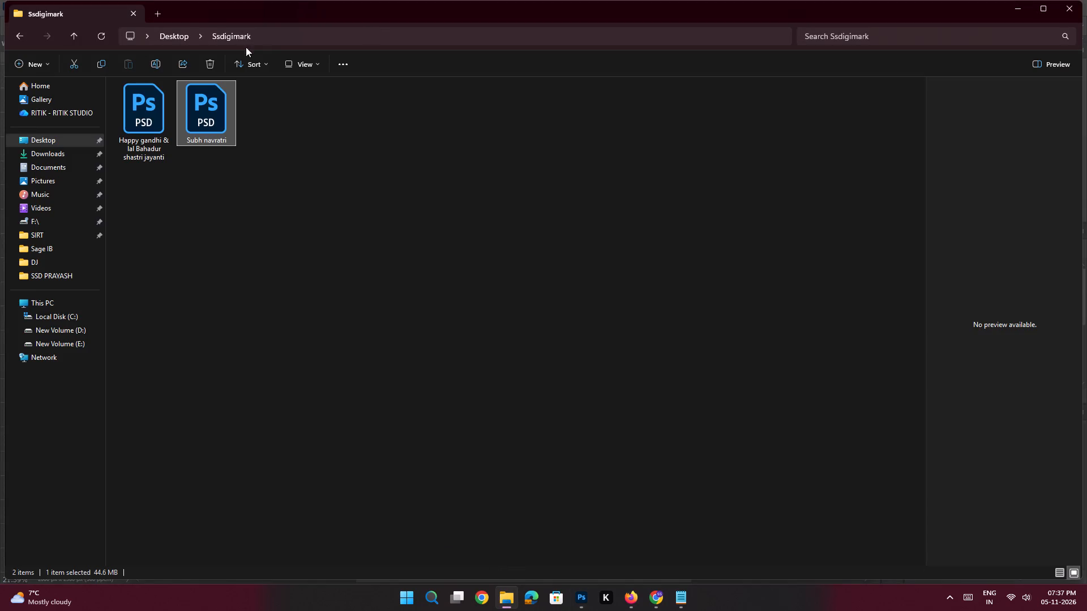
Place the "Happy Dhanteras Digital Growth Poster" image from Downloads into the Untitled-2 document.
click(59, 148)
click(167, 152)
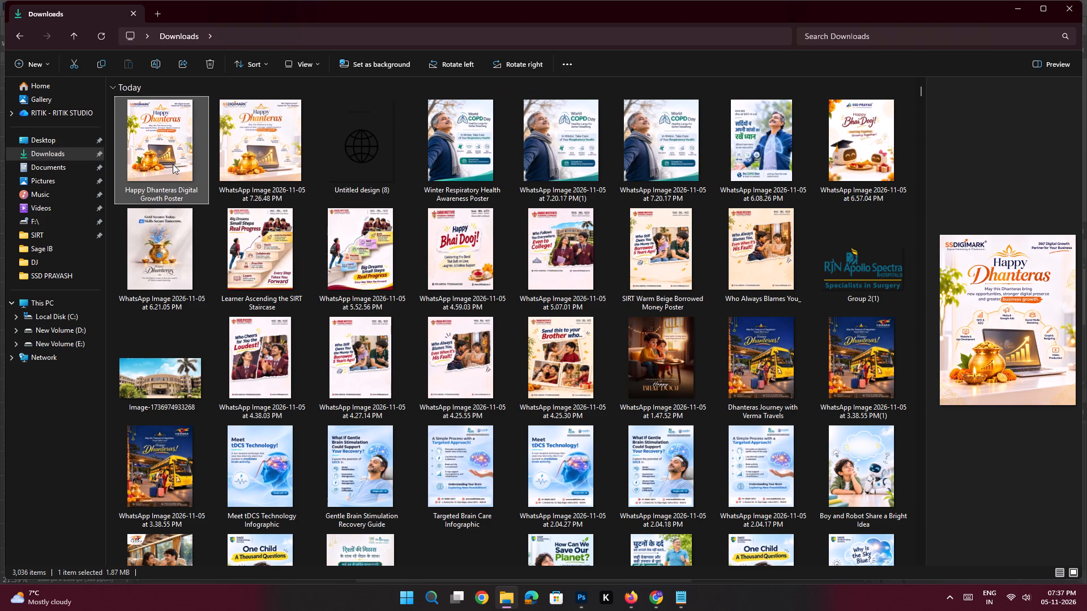
drag(159, 160, 575, 594)
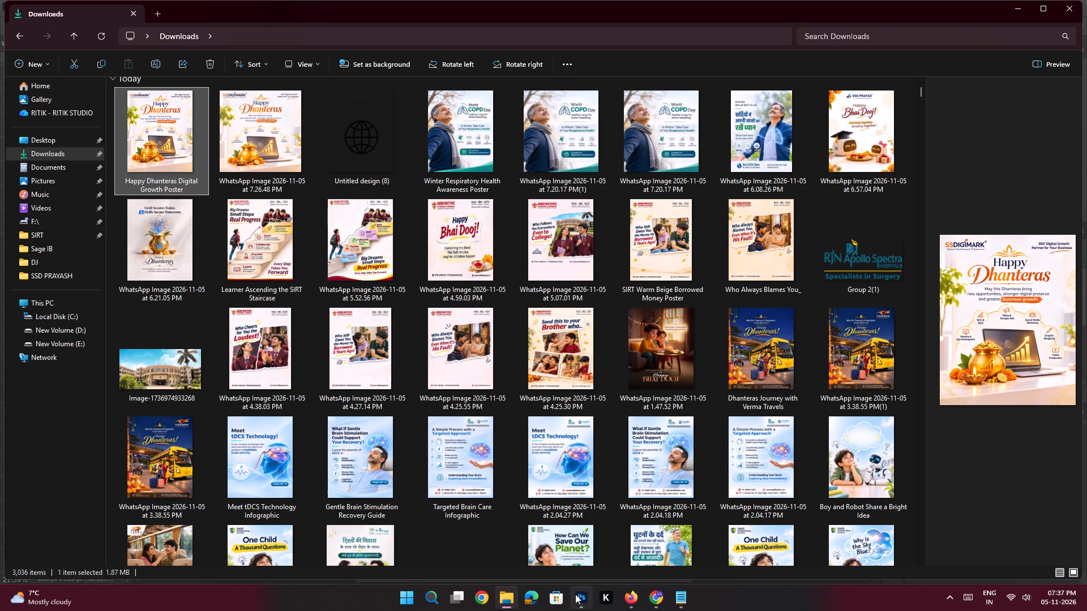
drag(575, 594, 370, 387)
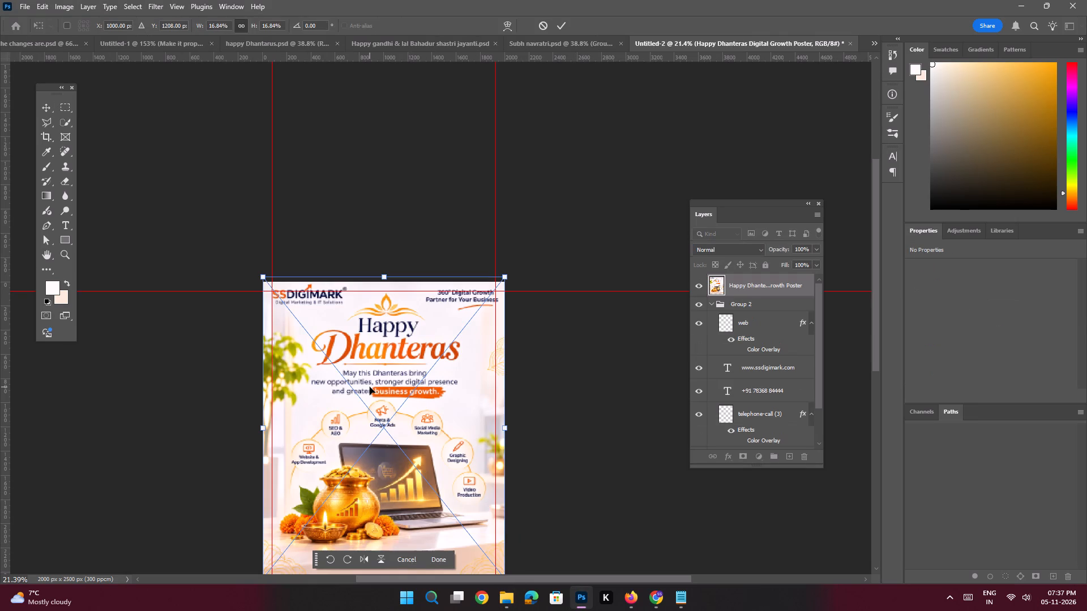
key(Return)
key(Return)
Align the placed poster with the canvas horizontally and vertically, at X 0 px and Y 0 px.
key(ctrl+space)
key(ctrl+space)
key(ctrl+space)
key(ctrl+space)
ctrl+drag(416, 414, 395, 408)
click(407, 433)
click(251, 23)
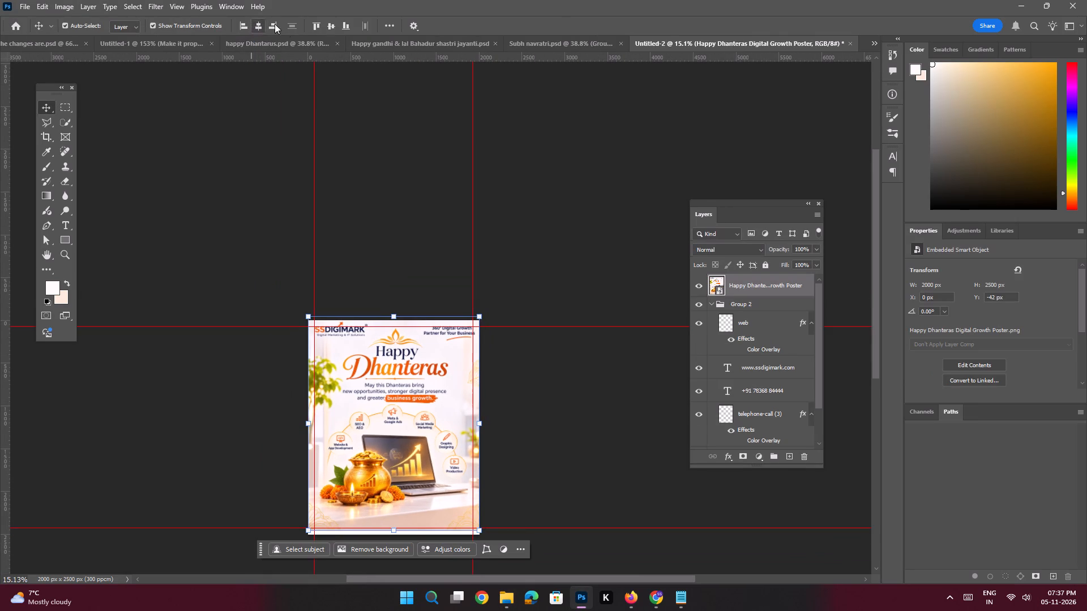
click(328, 25)
Rasterize the placed Happy Dhanteras Digital Growth Poster smart object so its pixels can be edited.
key(ctrl+space)
key(ctrl+space)
key(ctrl+space)
key(ctrl+space)
key(ctrl+space)
key(ctrl+space)
key(ctrl+space)
key(ctrl+space)
key(ctrl+space)
key(ctrl+space)
key(ctrl+space)
key(ctrl+space)
key(ctrl+space)
key(ctrl+space)
key(ctrl+space)
key(ctrl+space)
key(ctrl+space)
key(ctrl+space)
key(ctrl+space)
key(ctrl+space)
ctrl+drag(350, 327, 432, 464)
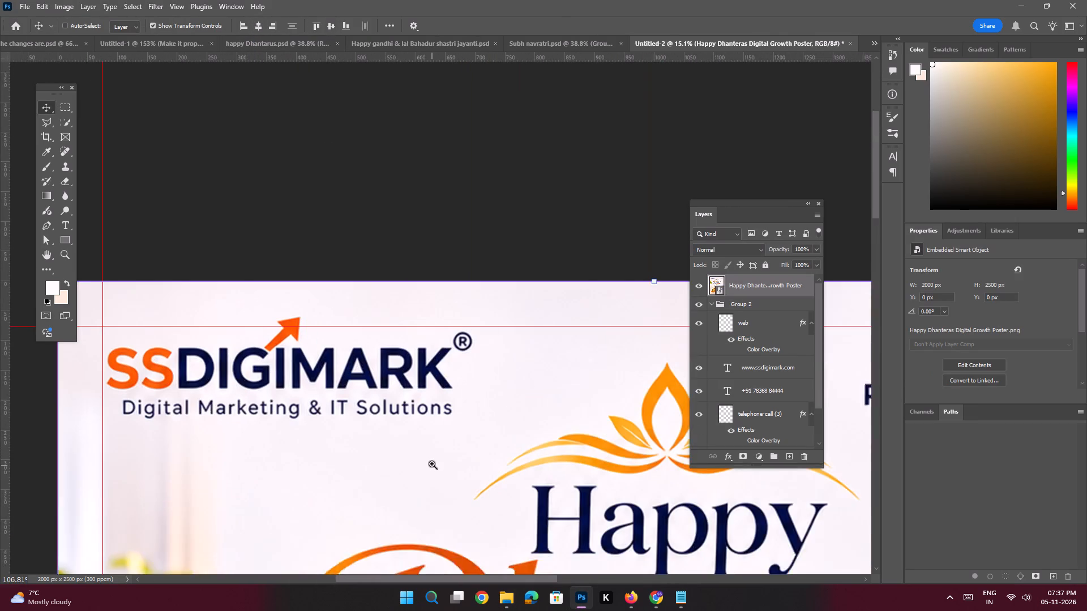
ctrl+drag(432, 464, 432, 466)
drag(415, 396, 421, 411)
drag(407, 406, 467, 401)
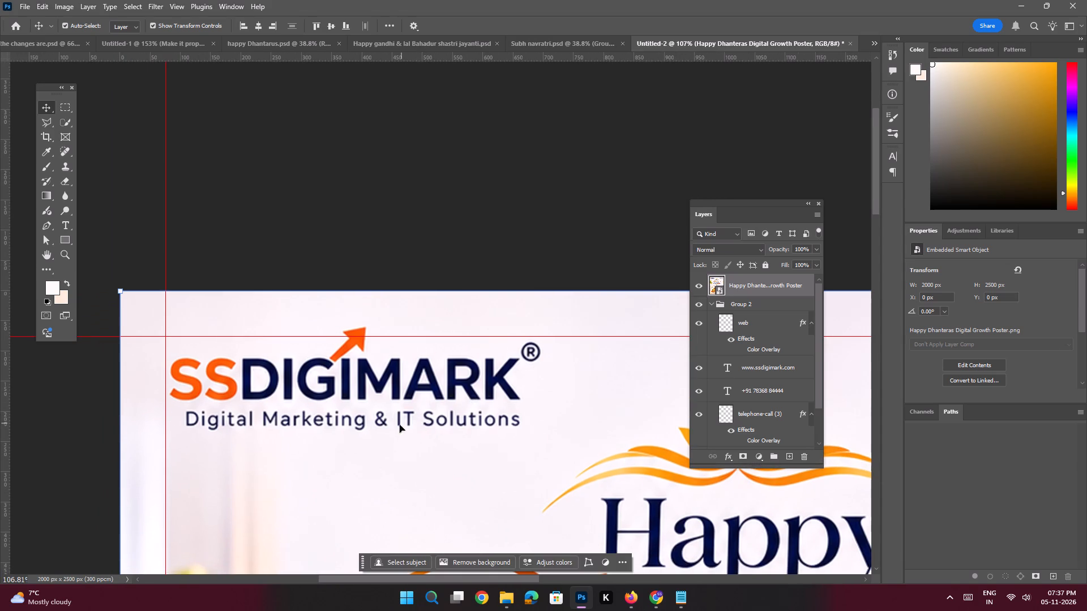
key(e)
click(397, 433)
click(502, 222)
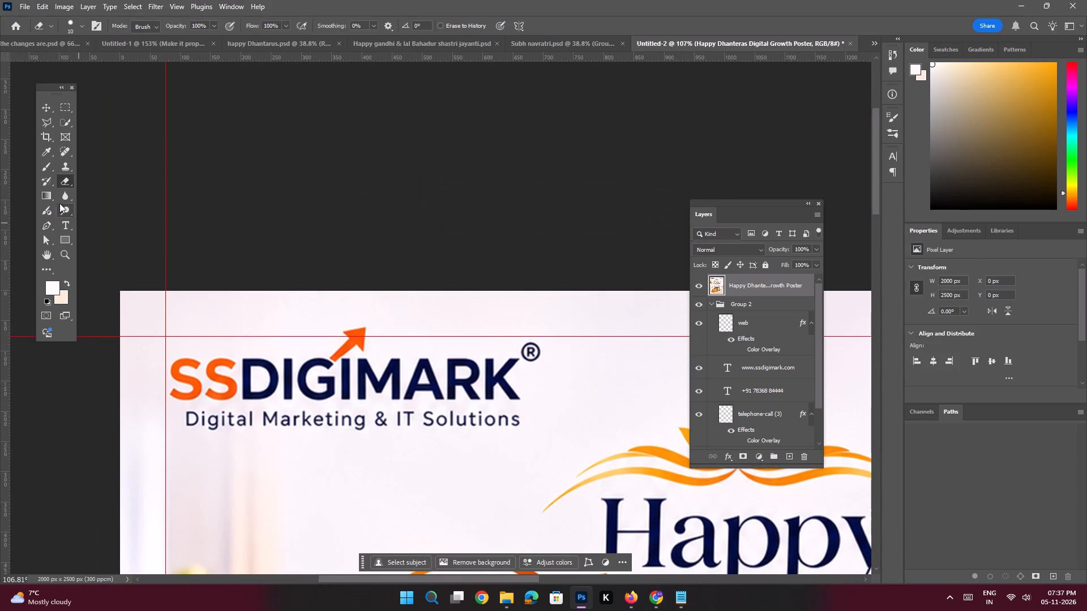
Outline the SSDIGIMARK logo and its tagline with the Polygonal Lasso and remove them with Fill, then clear the selection.
click(48, 124)
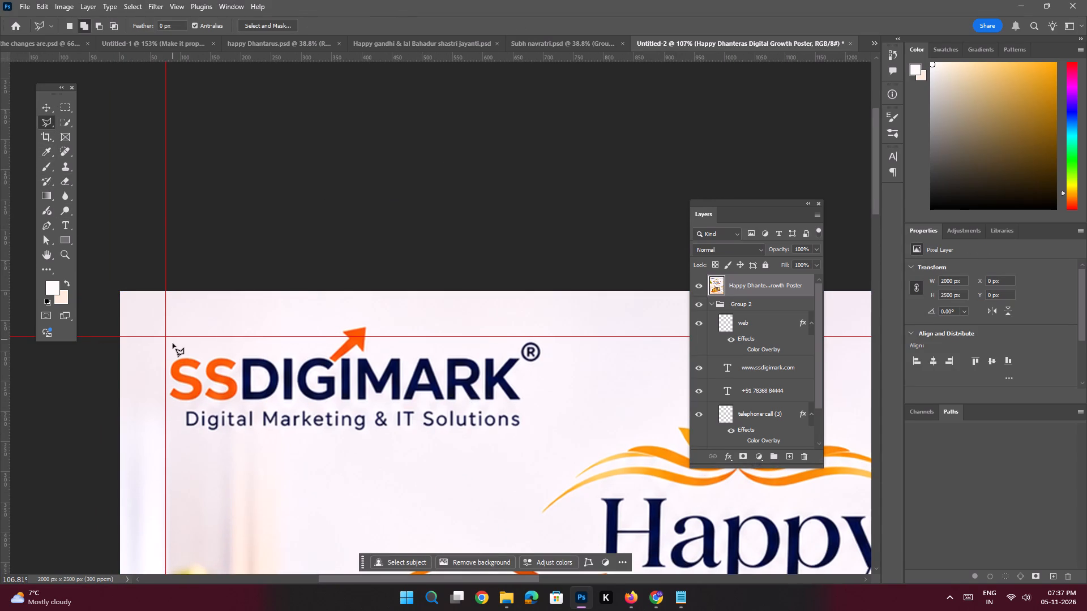
click(173, 345)
shift+click(296, 345)
click(336, 313)
click(391, 322)
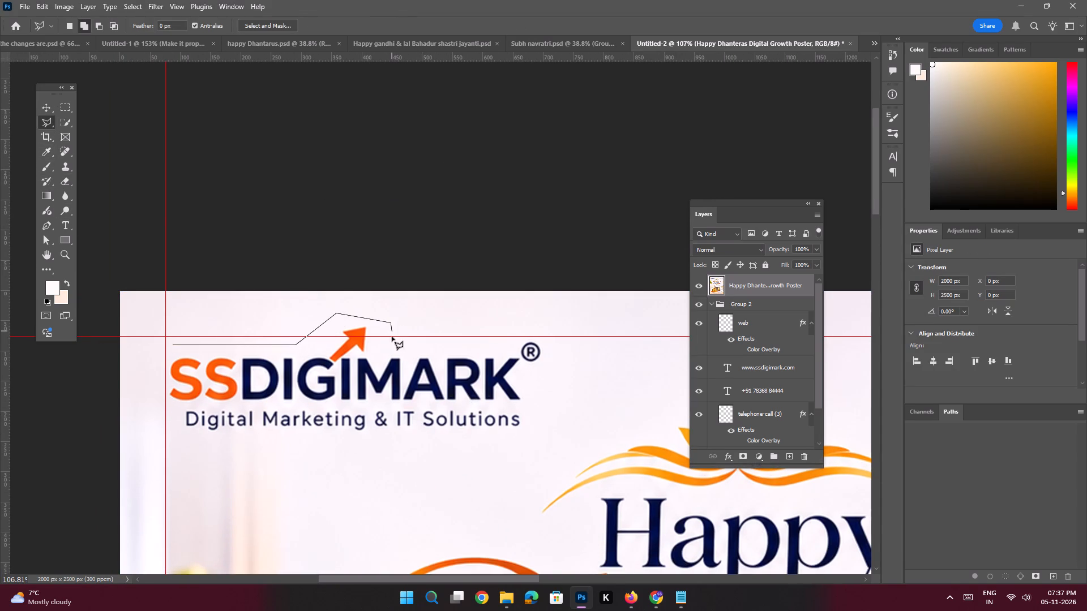
click(392, 341)
shift+click(494, 332)
click(539, 330)
drag(550, 351, 550, 367)
drag(550, 395, 548, 400)
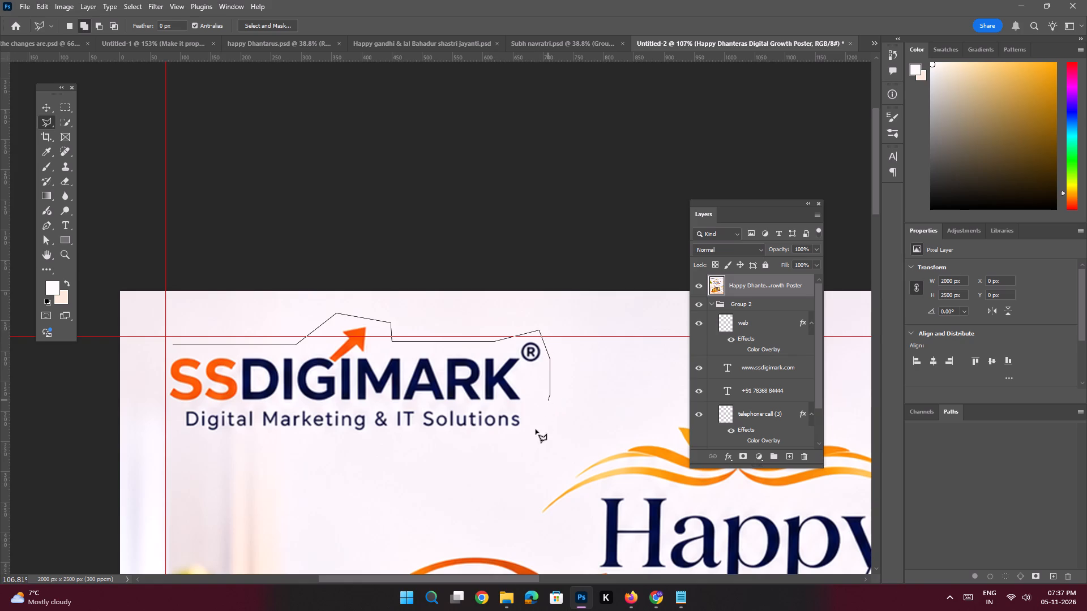
click(534, 434)
click(527, 438)
shift+click(159, 441)
click(155, 350)
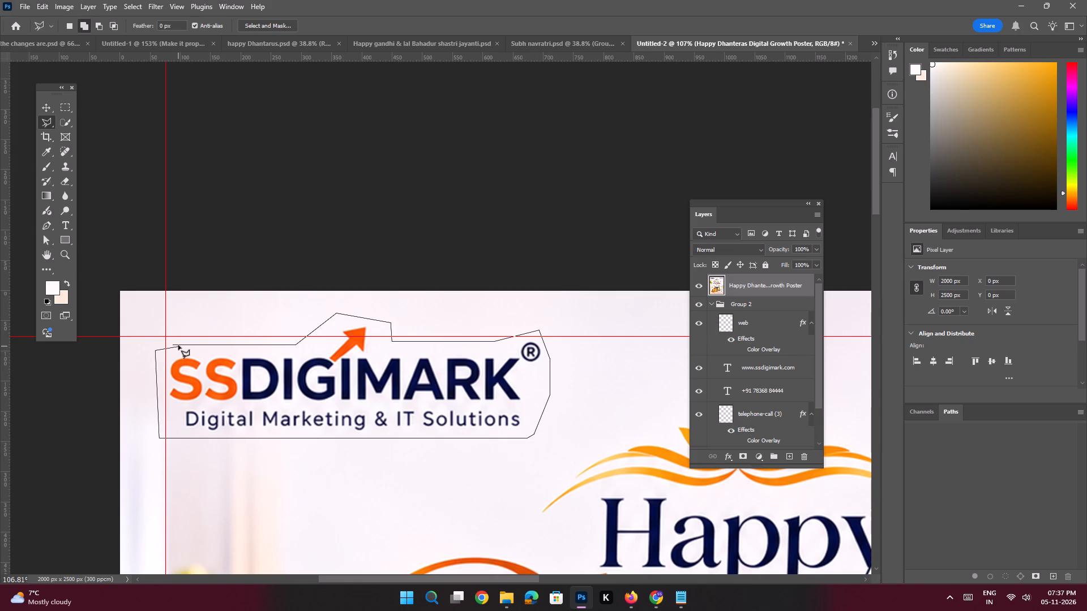
double_click(177, 345)
key(shift+BackSpace)
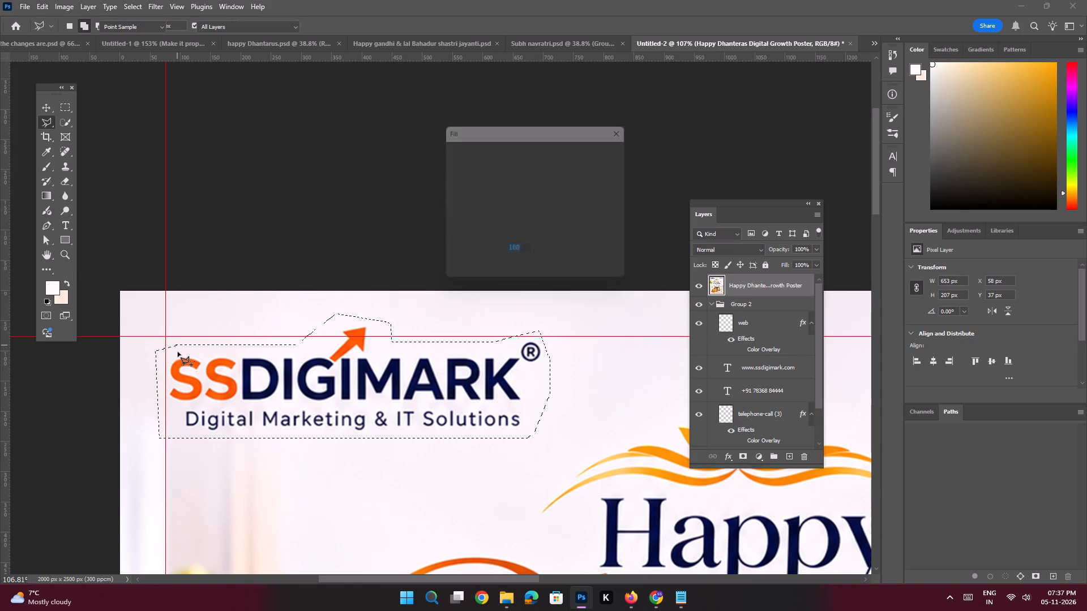
click(605, 148)
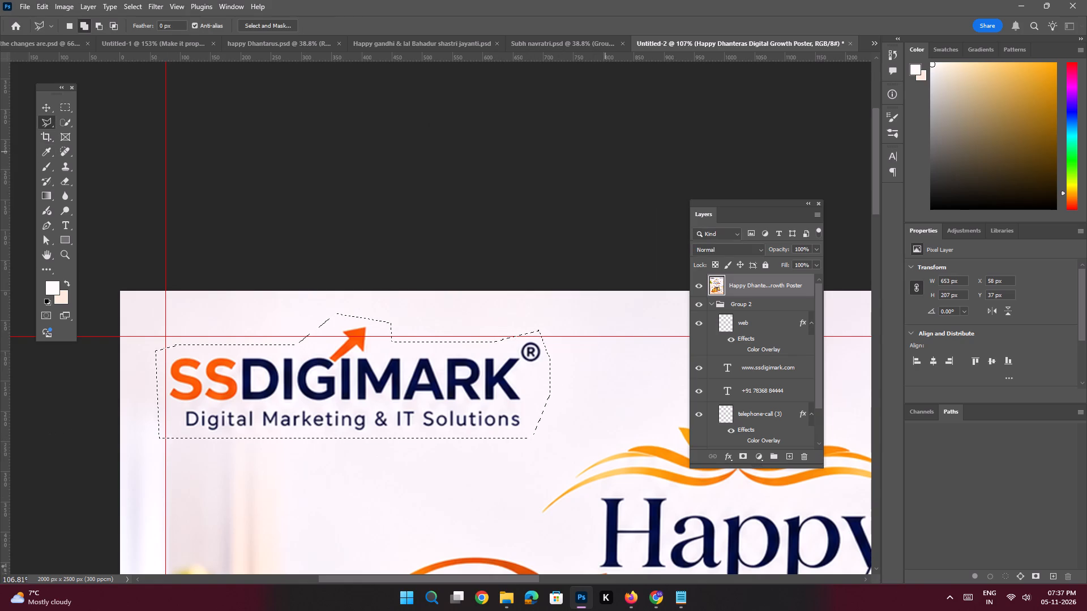
key(ctrl+d)
Outline the "360° Digital Growth Partner for Your Business" text and underline with the Polygonal Lasso, remove them with Fill and deselect.
key(space)
key(space)
key(space)
key(space)
key(space)
key(space)
key(space)
key(space)
key(space)
key(space)
key(space)
key(space)
key(space)
key(space)
key(space)
key(space)
key(space)
key(space)
key(space)
key(space)
drag(640, 389, 299, 411)
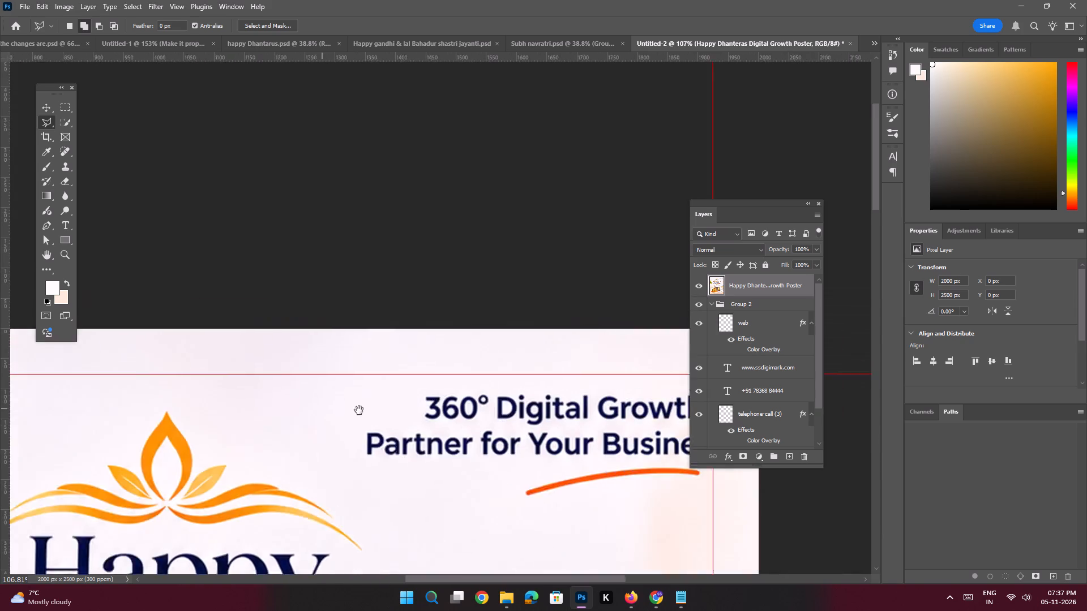
drag(371, 408, 593, 394)
click(340, 381)
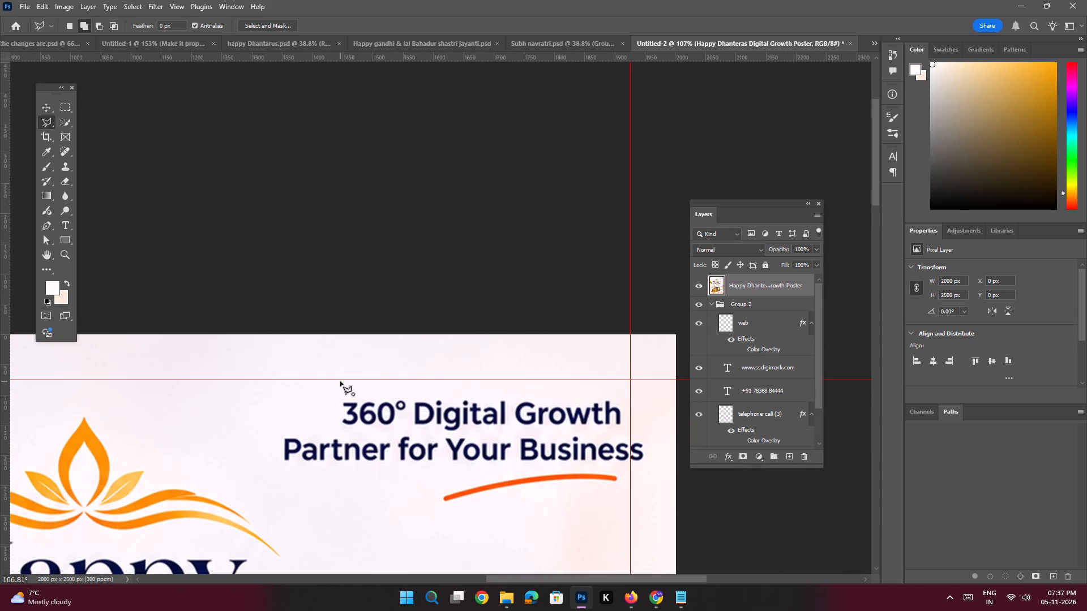
shift+click(645, 390)
click(657, 457)
drag(636, 496, 620, 504)
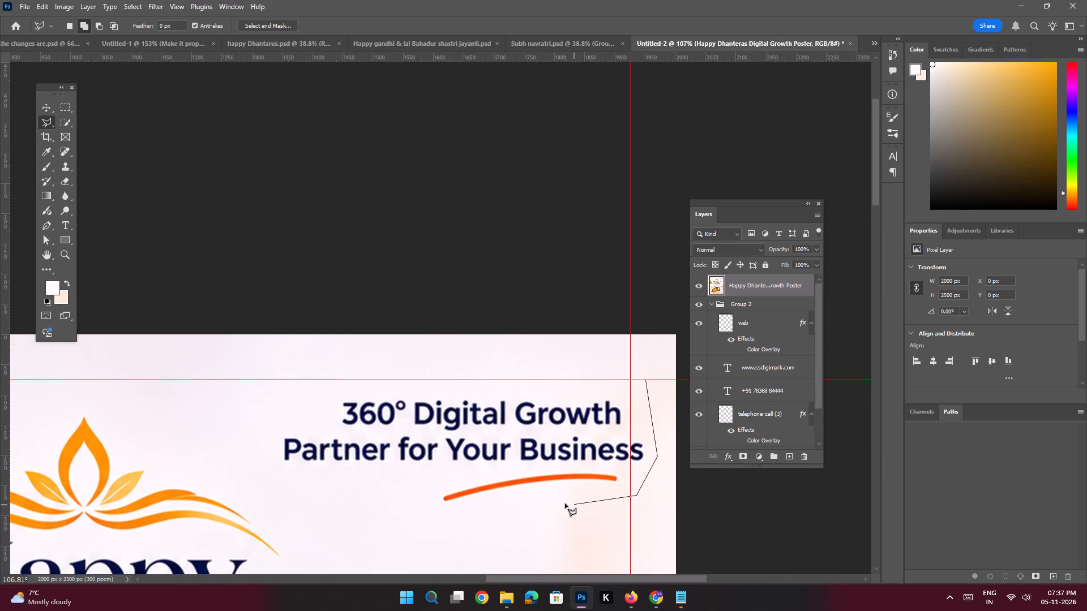
click(565, 504)
click(463, 519)
click(423, 511)
click(362, 471)
click(280, 473)
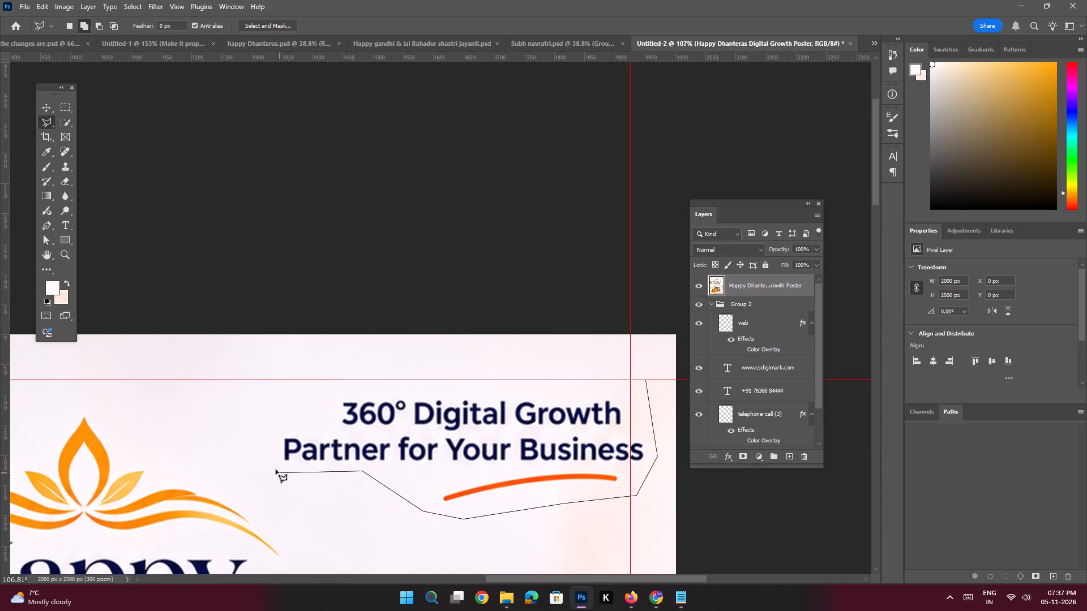
click(272, 463)
click(272, 437)
click(290, 415)
double_click(340, 381)
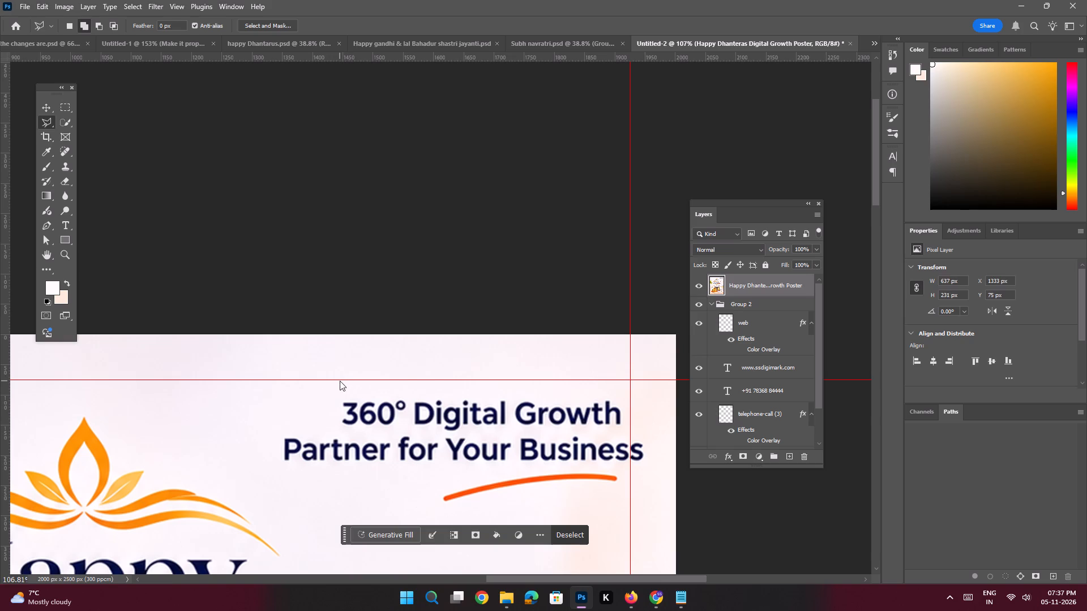
key(shift+BackSpace)
key(Return)
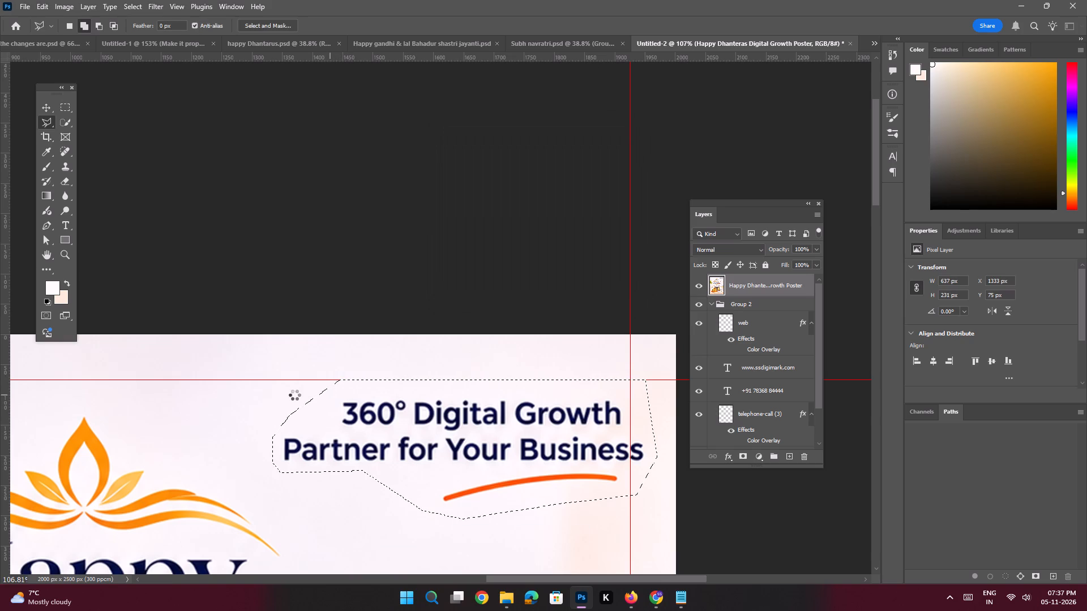
key(ctrl+d)
Collapse Group 2 in the layer stack.
key(ctrl+0)
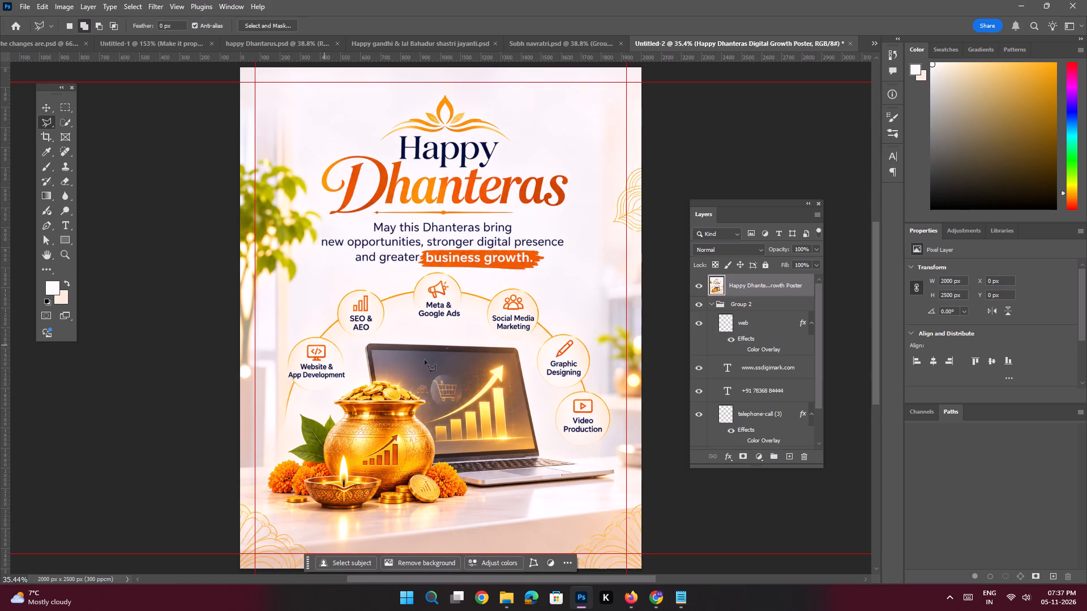
key(space)
key(space)
key(space)
key(space)
key(space)
key(space)
key(space)
key(space)
key(space)
key(space)
key(space)
key(space)
key(space)
key(space)
key(space)
key(space)
key(space)
key(space)
key(space)
key(space)
drag(450, 405, 453, 295)
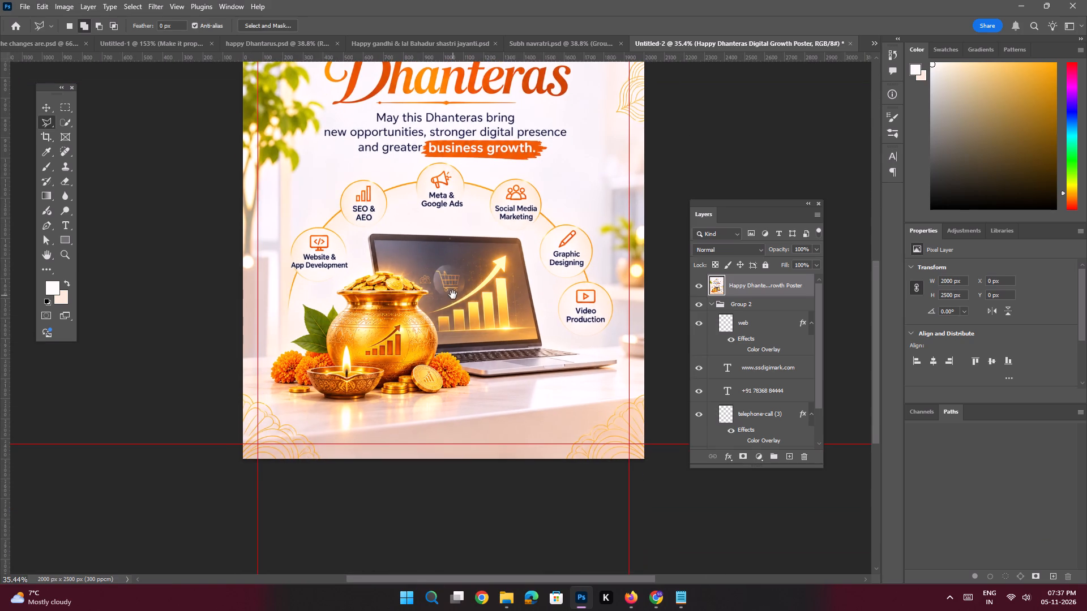
drag(453, 295, 453, 323)
ctrl+drag(483, 322, 473, 321)
drag(512, 243, 504, 300)
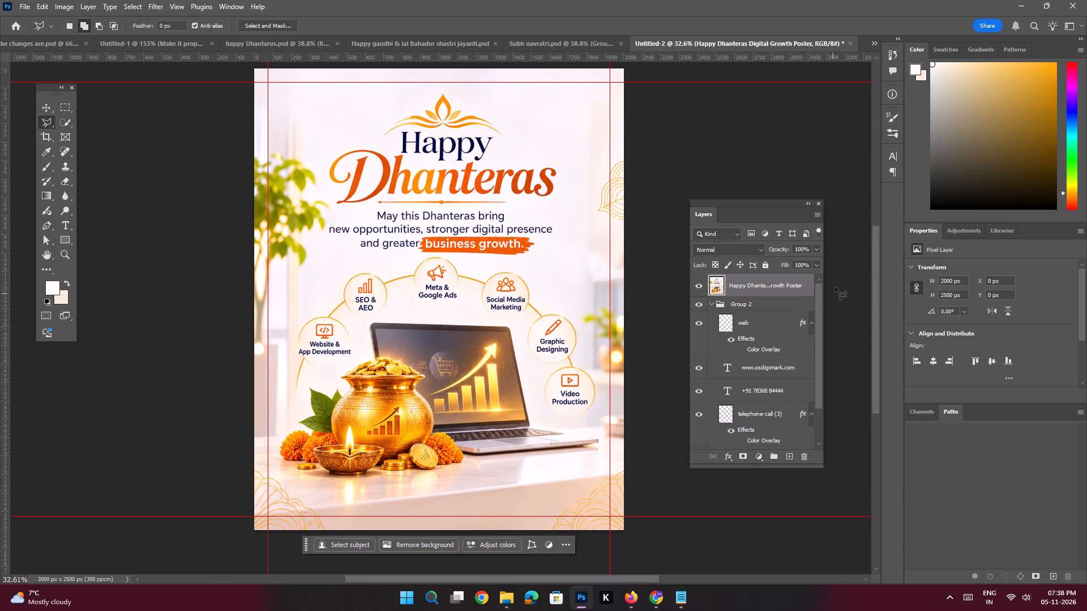
click(713, 303)
Save the document as a PSD named "Happy dhanterus" in the Ssdigimark folder on the Desktop.
key(space)
key(space)
key(space)
key(space)
key(space)
key(space)
key(space)
key(space)
key(space)
key(space)
key(space)
key(space)
key(space)
key(space)
key(space)
key(space)
key(space)
key(space)
key(space)
key(space)
drag(489, 199, 487, 231)
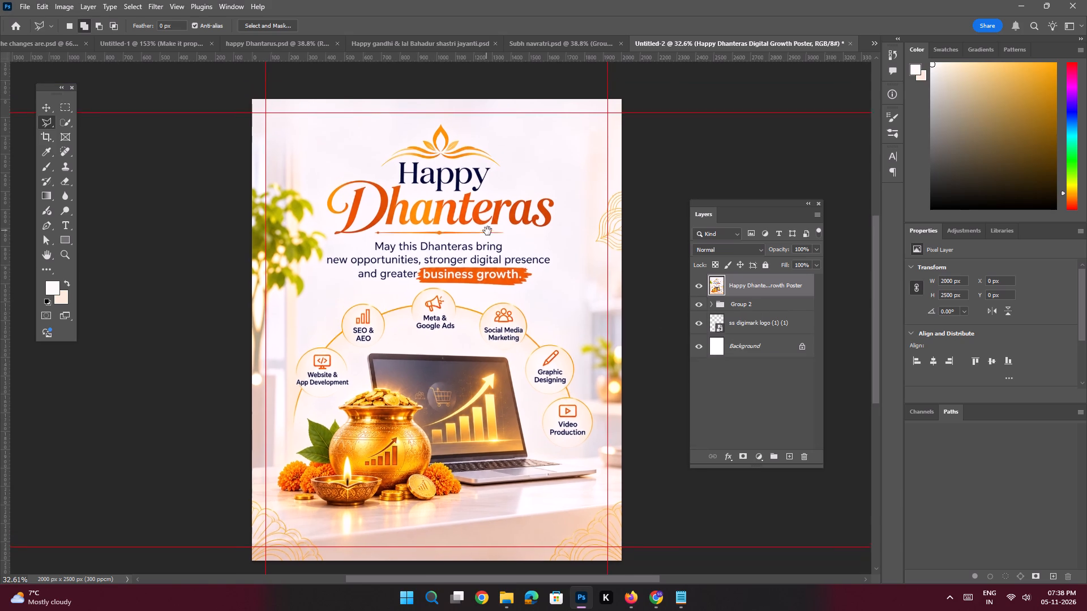
drag(487, 231, 489, 243)
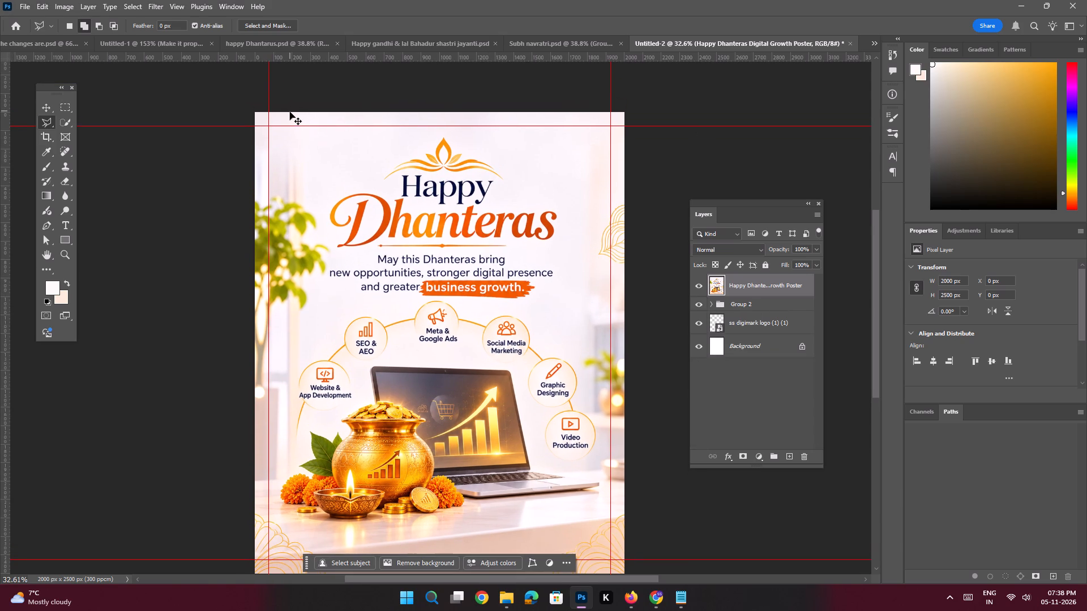
key(ctrl+s)
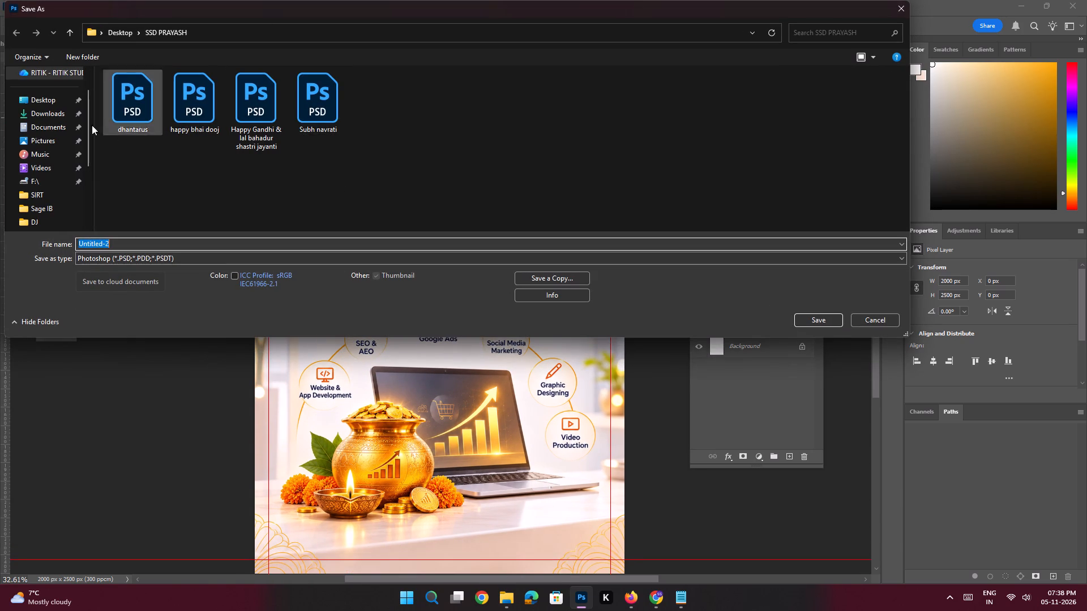
click(55, 104)
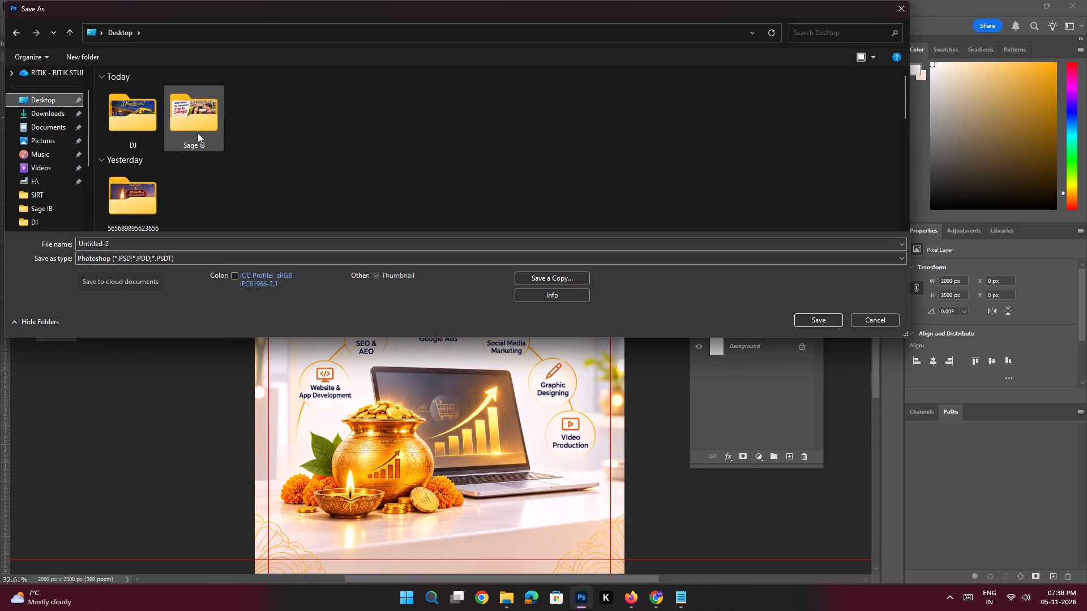
click(198, 133)
text(ss)
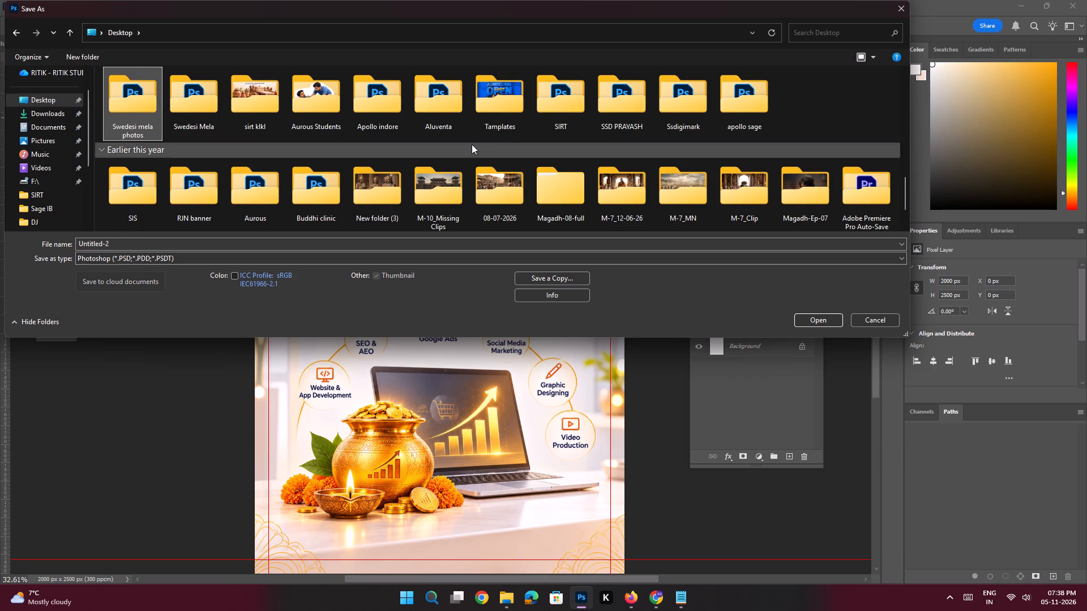
double_click(685, 122)
click(117, 246)
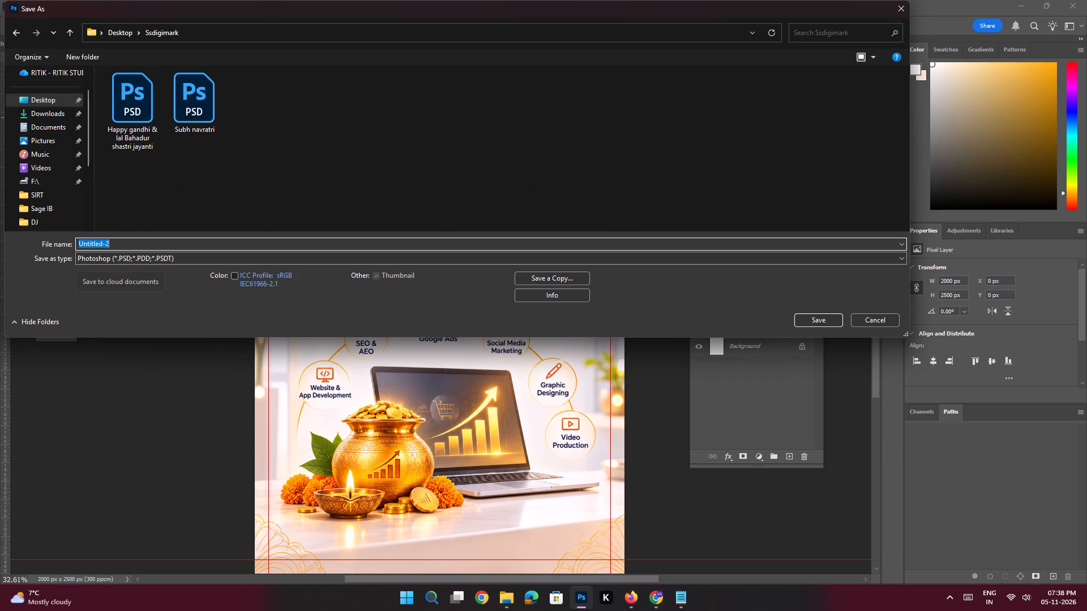
text(Happy dhanterus)
key(Return)
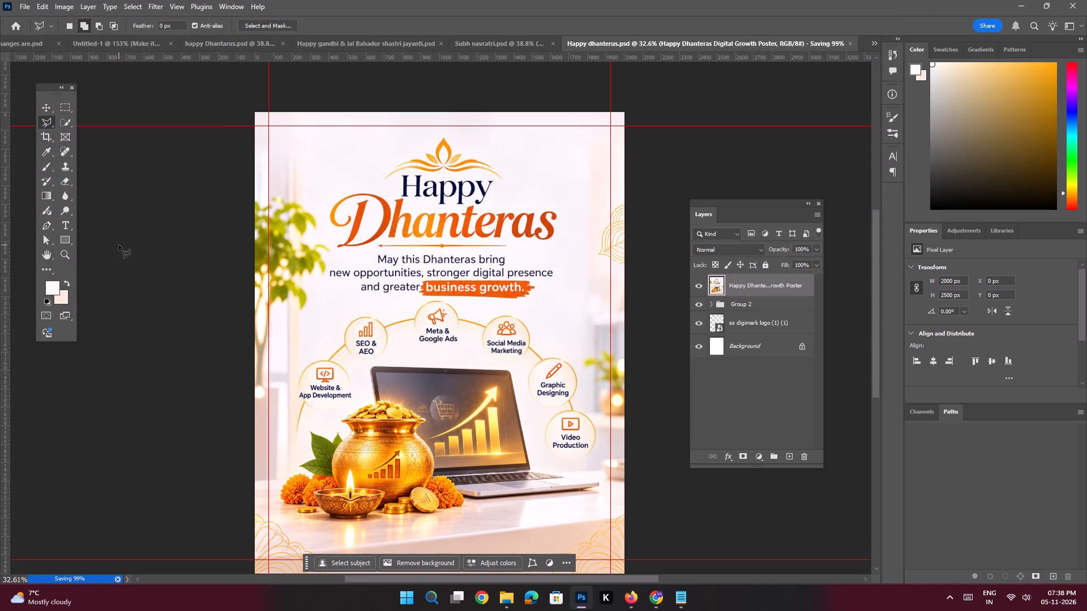
Examine the logo and contact footer placement in the Subh navratri poster for reference.
click(515, 41)
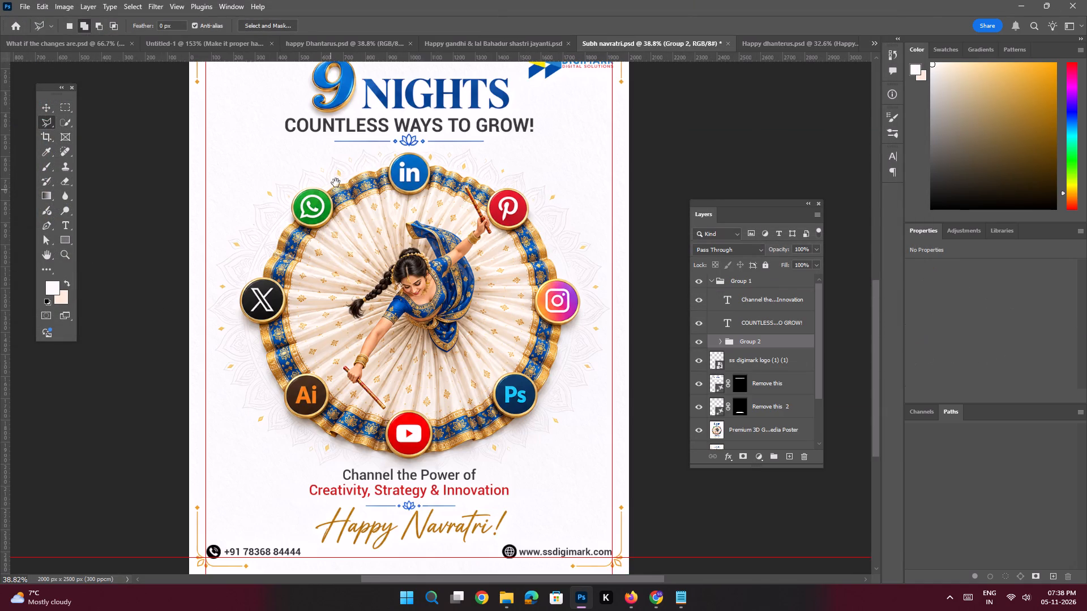
key(space)
key(space)
key(space)
key(space)
key(space)
key(space)
key(space)
key(space)
key(space)
key(space)
key(space)
key(space)
key(space)
drag(358, 150, 368, 265)
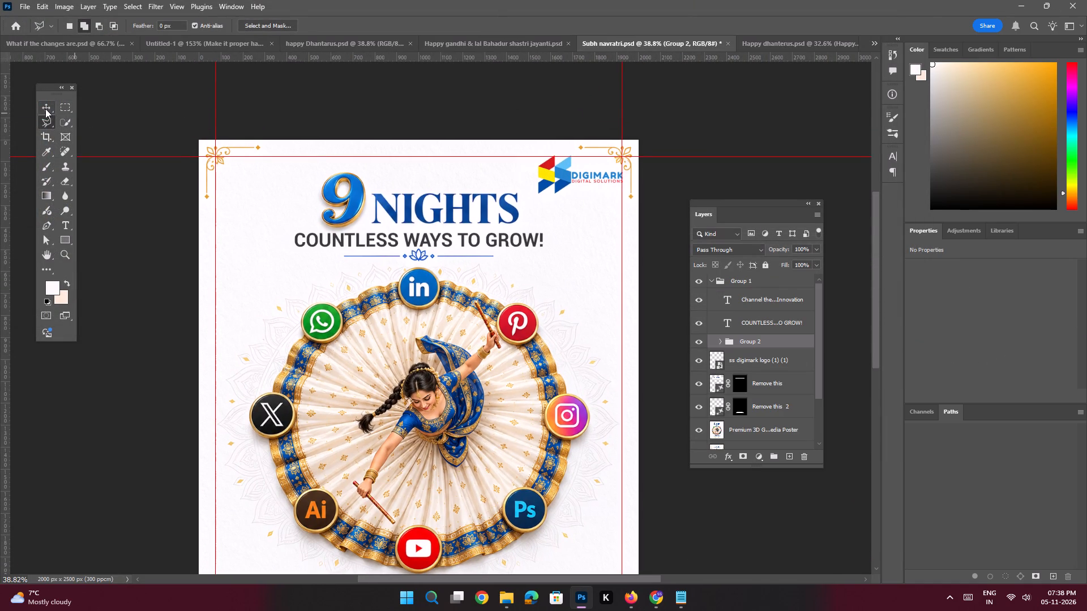
In Happy dhanterus.psd, move the poster image layer below Group 2 and the ss digimark logo layer, just above Background.
click(45, 109)
click(775, 46)
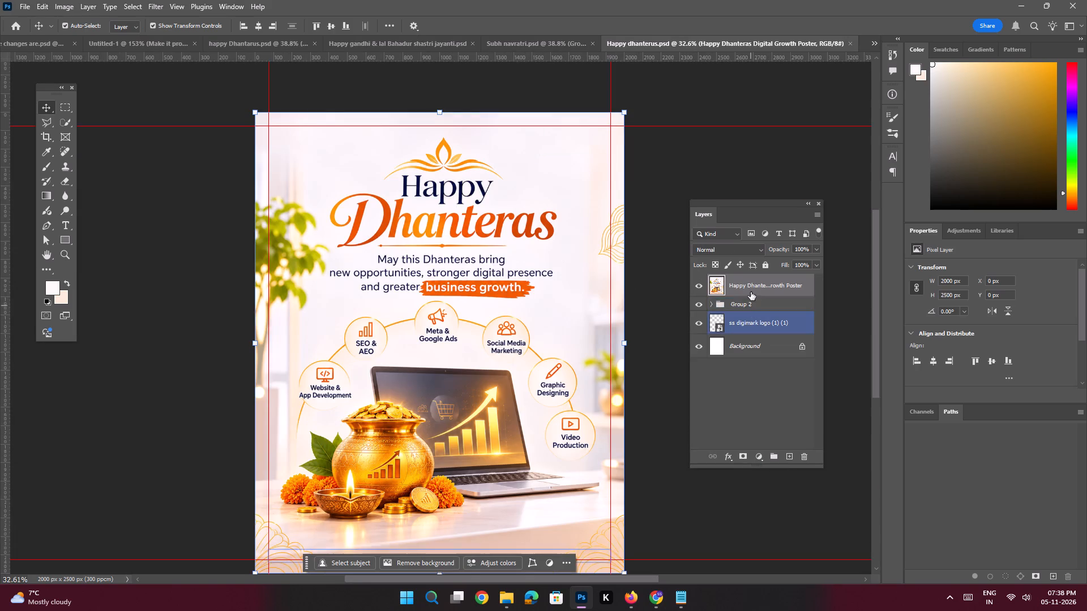
drag(748, 285, 751, 332)
key(space)
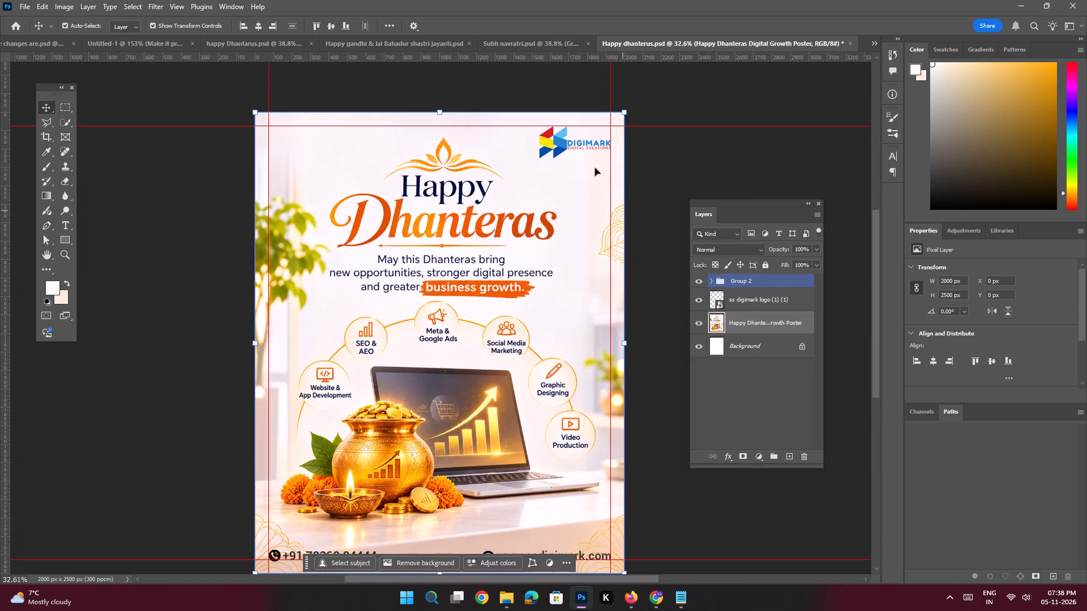
Enlarge the ss digimark logo to about 452 x 206 px, keeping it against the poster's top-right margin guides.
click(554, 140)
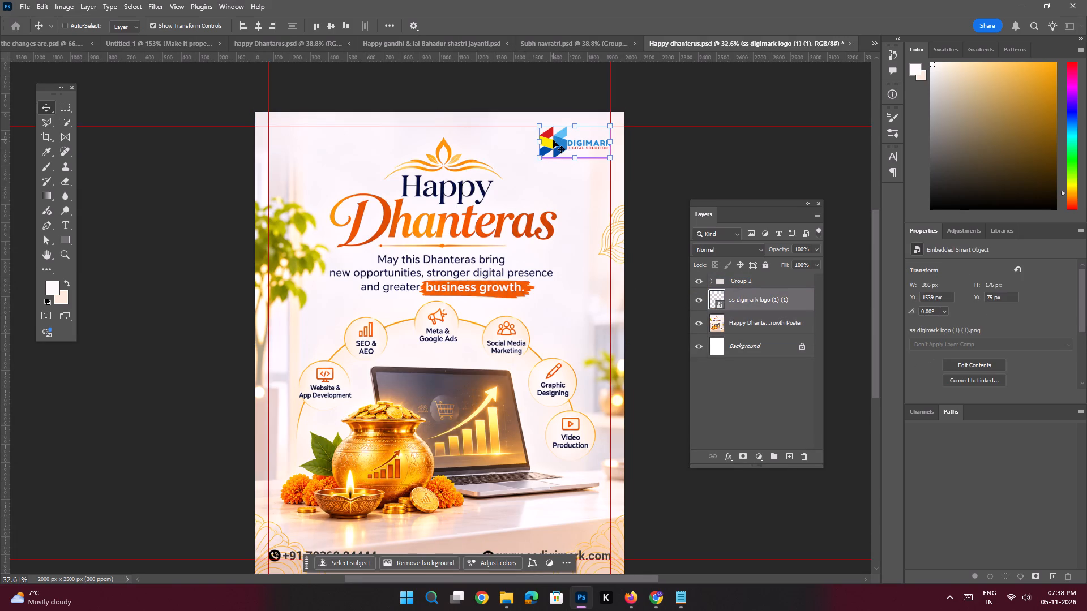
key(ctrl+t)
key(ctrl+space)
key(ctrl+space)
key(ctrl+space)
key(ctrl+space)
key(ctrl+space)
ctrl+drag(543, 147, 557, 178)
drag(538, 169, 528, 189)
key(Return)
key(space)
key(space)
key(space)
key(space)
key(space)
key(space)
key(space)
key(space)
key(space)
key(space)
key(space)
key(space)
key(space)
key(space)
key(space)
key(space)
key(space)
key(space)
key(space)
key(space)
drag(490, 354, 494, 288)
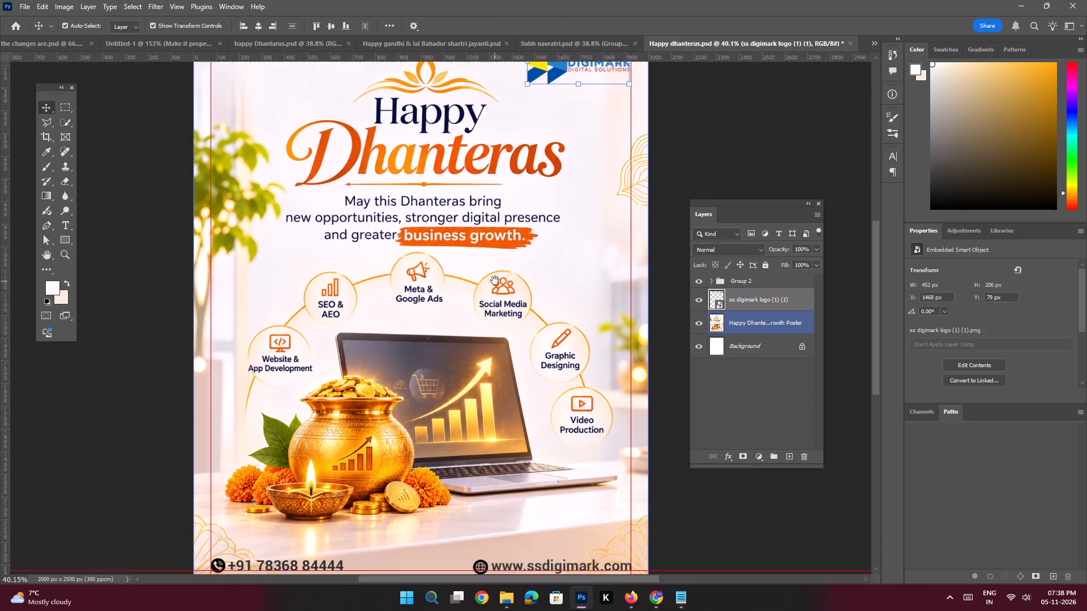
drag(495, 281, 499, 310)
drag(491, 305, 477, 398)
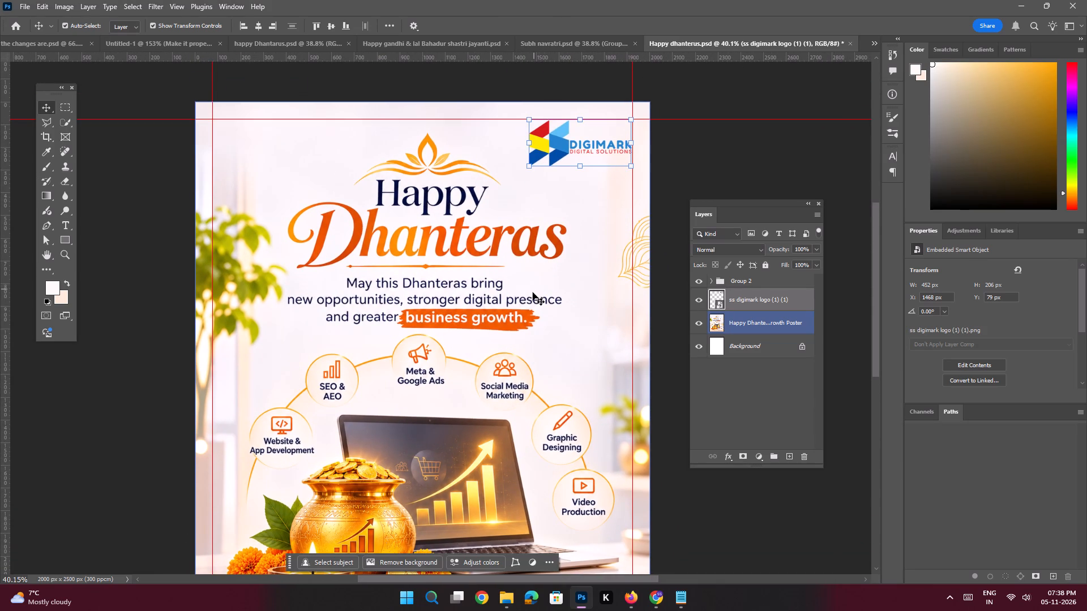
Open the Happy Dhanteras Digital Growth Poster image from Downloads as its own Photoshop document and unlock its Background layer.
click(492, 554)
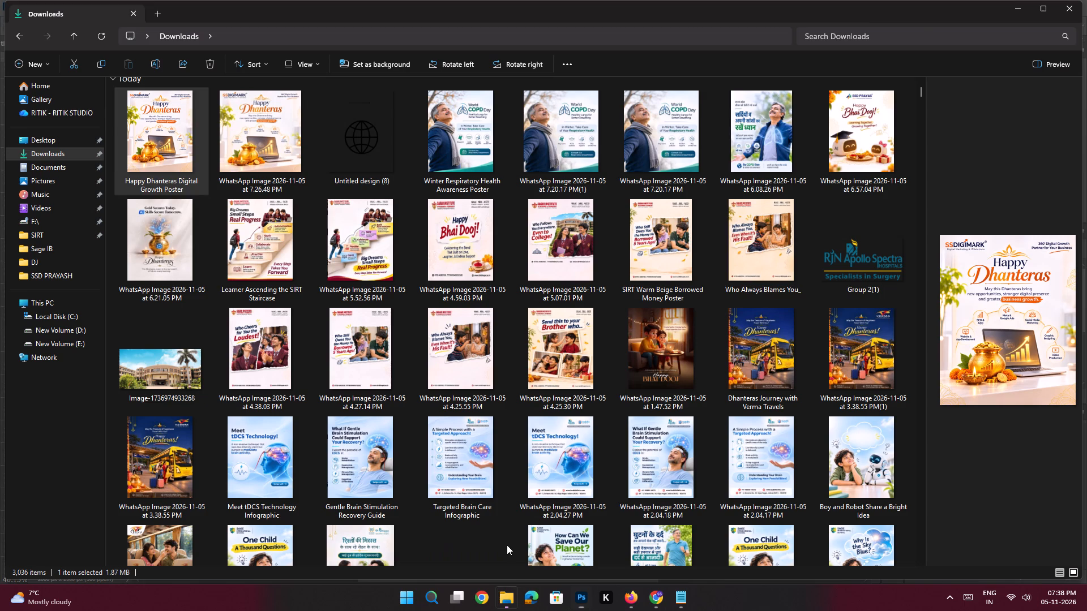
drag(171, 149, 585, 567)
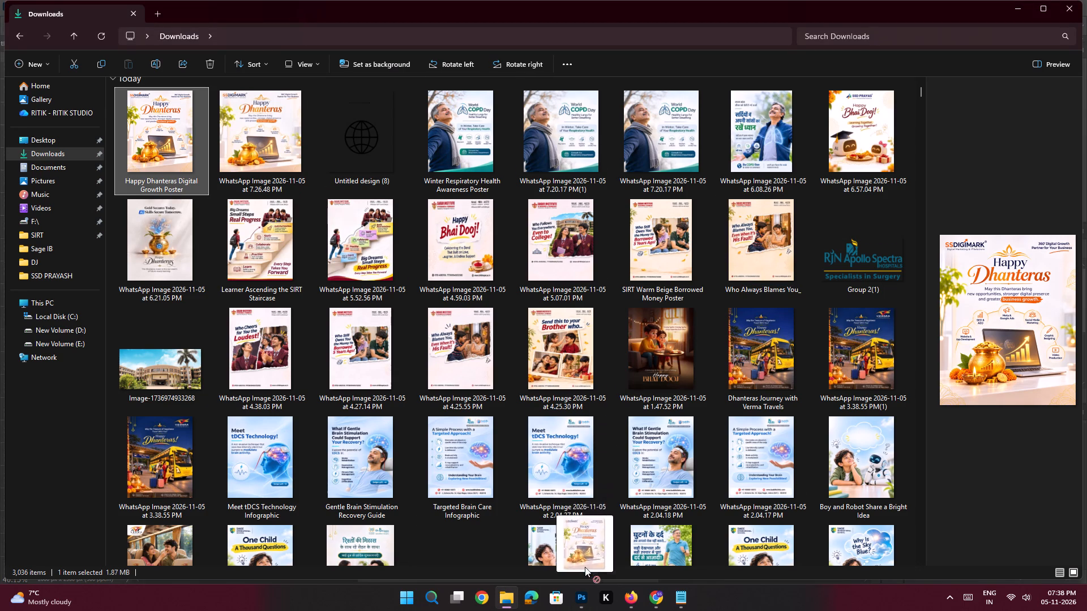
drag(585, 567, 672, 0)
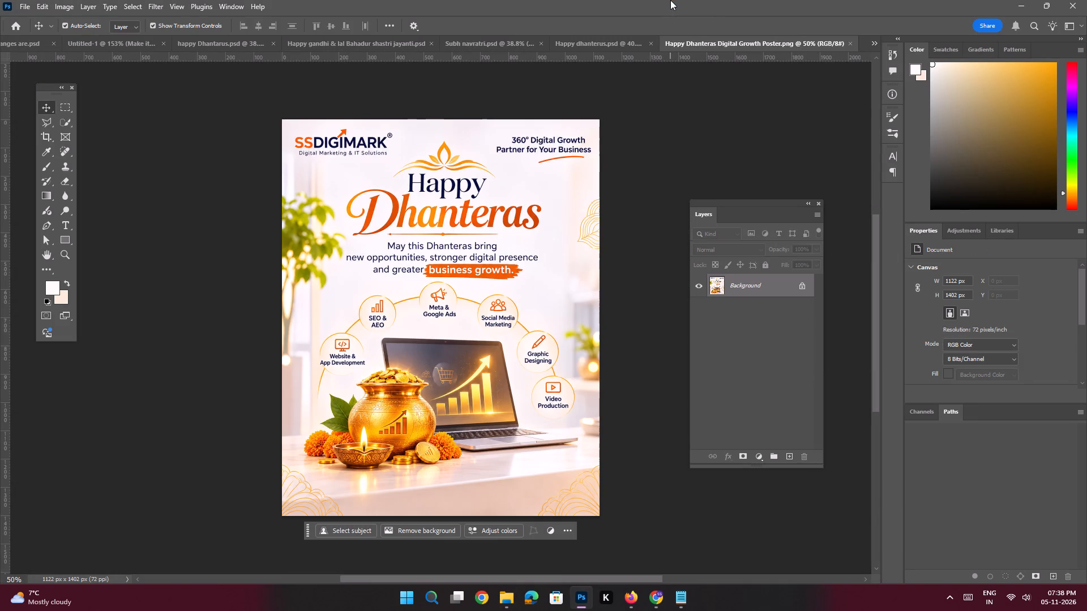
click(803, 283)
Outline the word Dhanteras with the Polygonal Lasso and cut it onto a new layer in the same place.
key(space)
ctrl+drag(420, 192, 448, 269)
drag(470, 235, 412, 276)
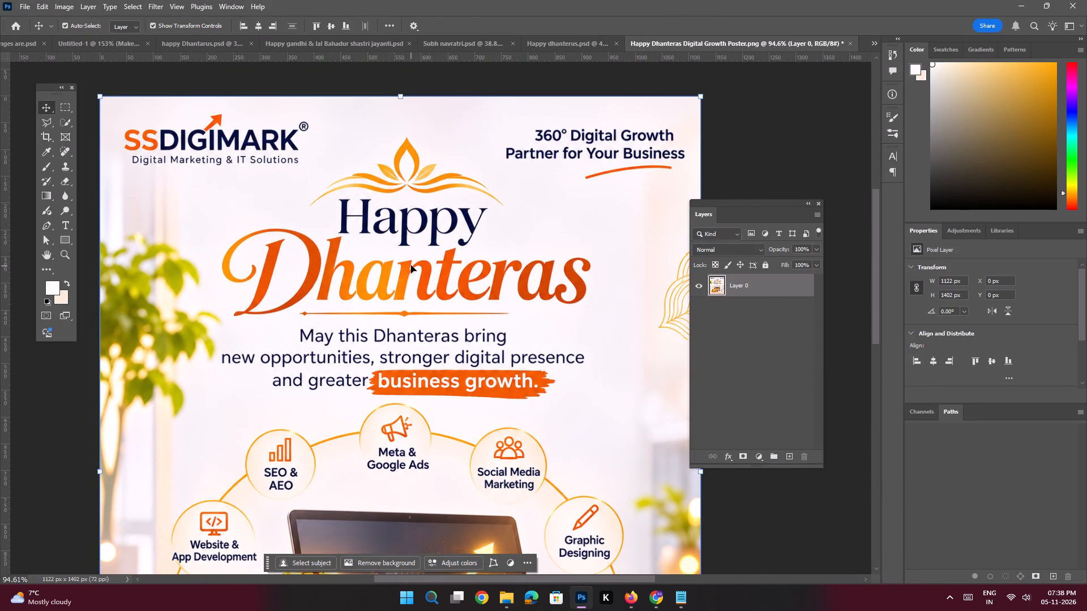
key(e)
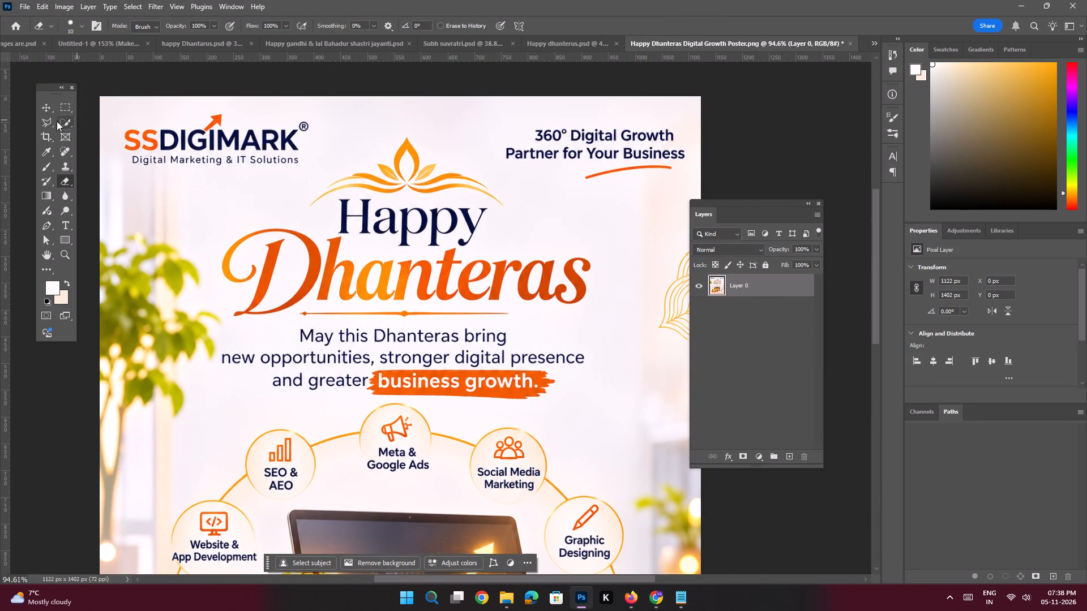
click(50, 121)
click(354, 257)
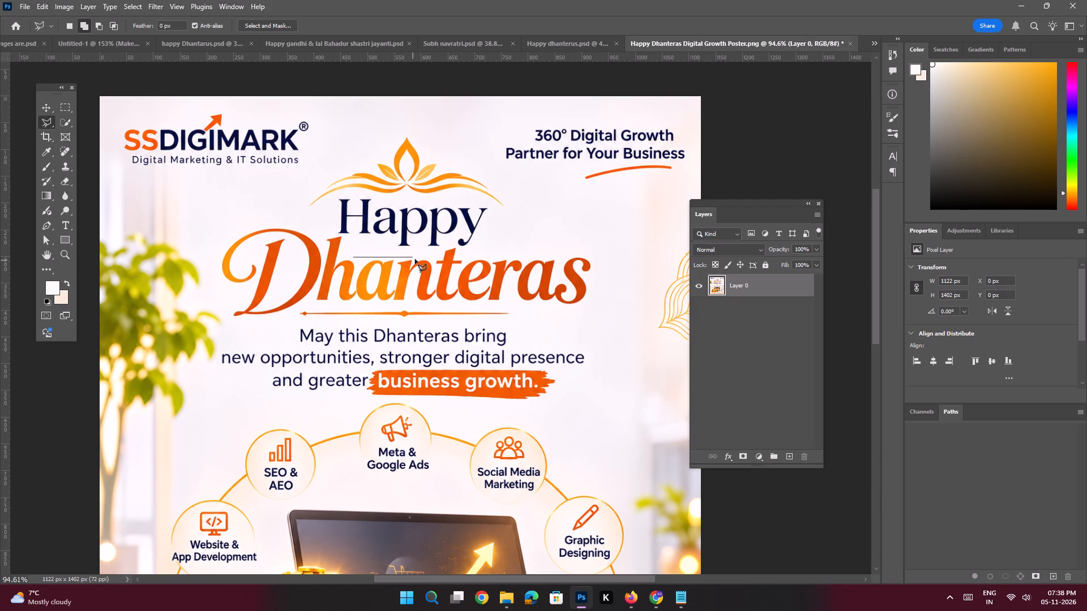
shift+click(422, 258)
click(436, 252)
click(447, 247)
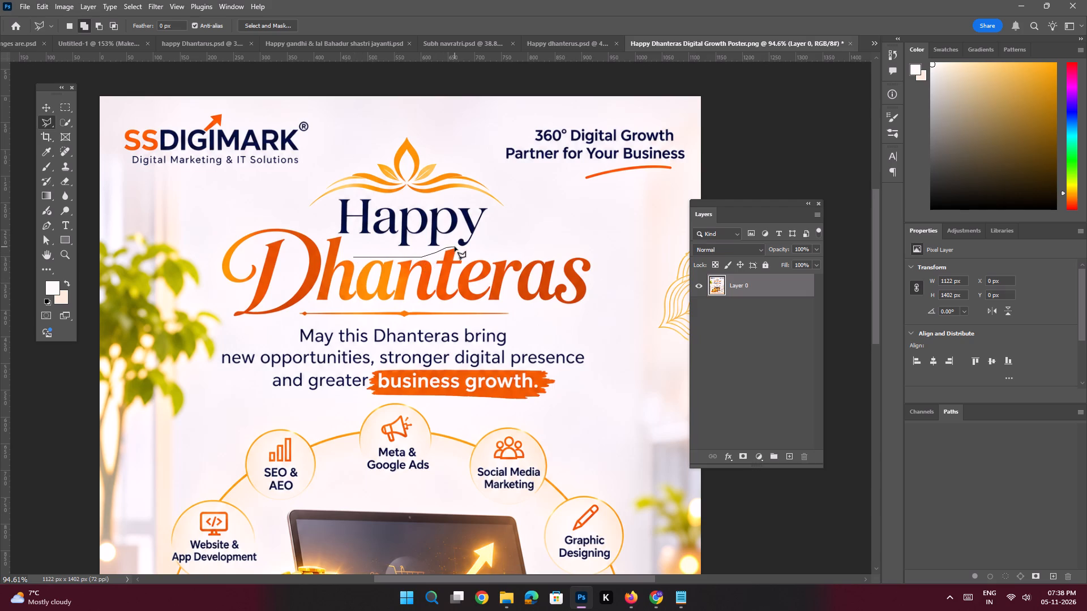
click(455, 247)
click(463, 254)
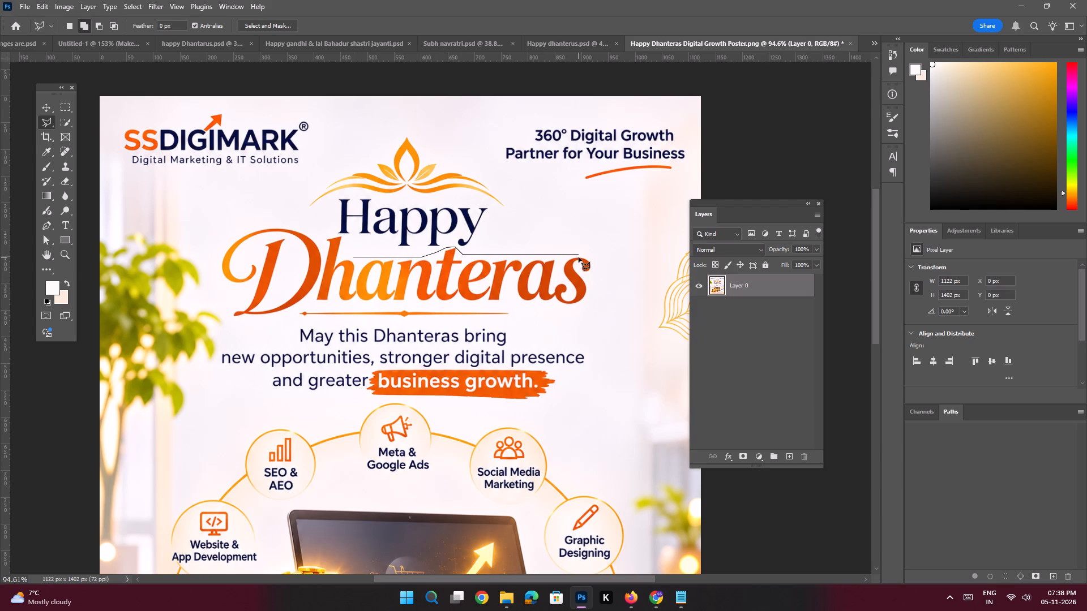
shift+click(589, 257)
click(596, 272)
click(597, 299)
drag(593, 308, 587, 309)
click(574, 309)
click(538, 306)
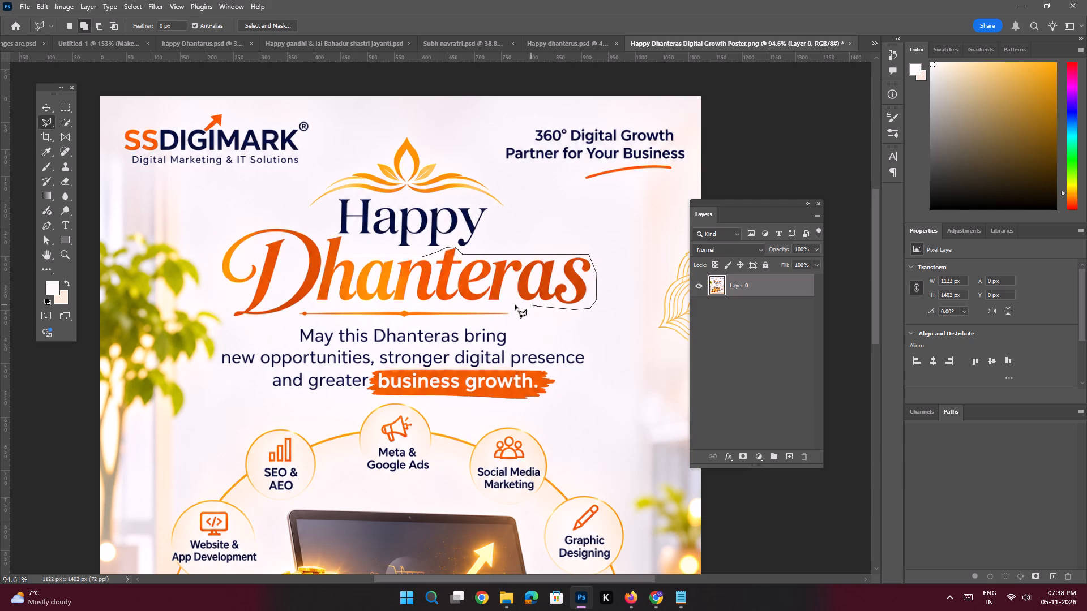
click(510, 304)
shift+click(311, 304)
click(294, 311)
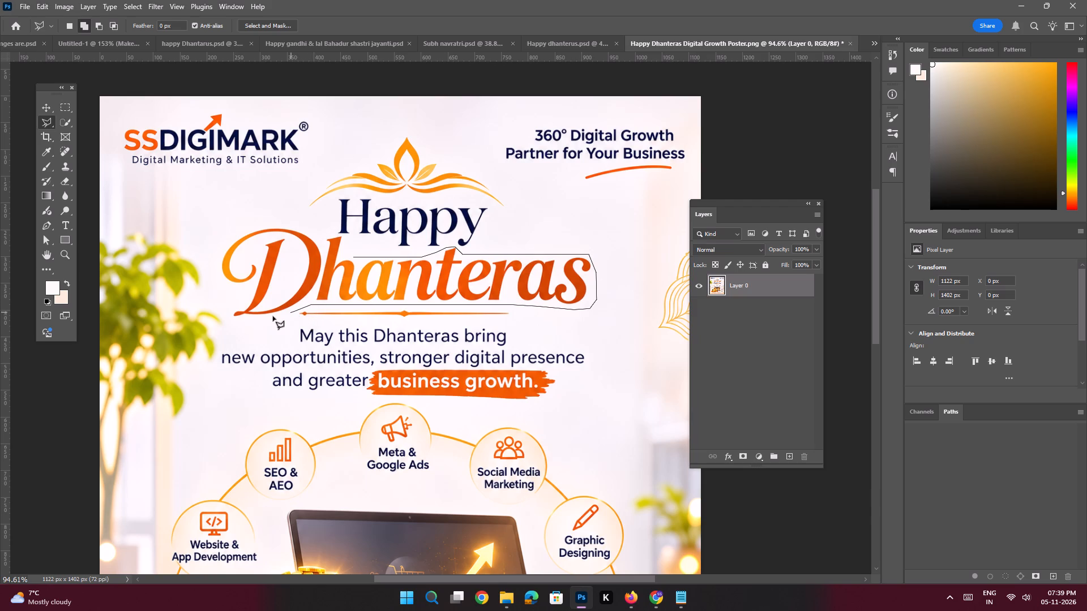
click(263, 318)
click(230, 324)
click(230, 306)
click(217, 273)
click(217, 253)
click(243, 221)
click(284, 220)
click(313, 235)
click(327, 235)
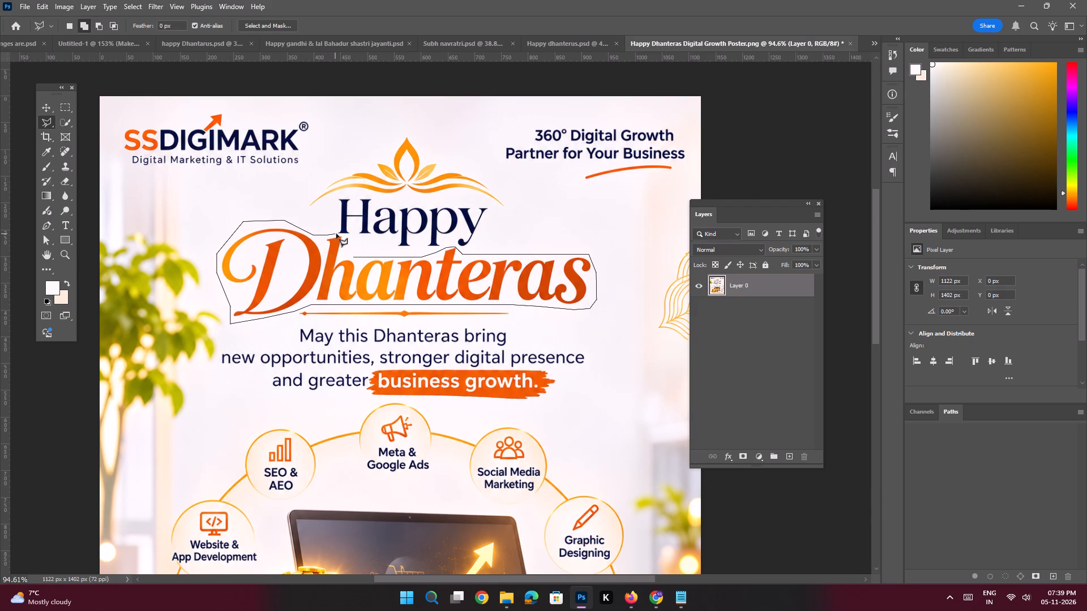
click(337, 235)
click(344, 235)
click(345, 250)
click(350, 258)
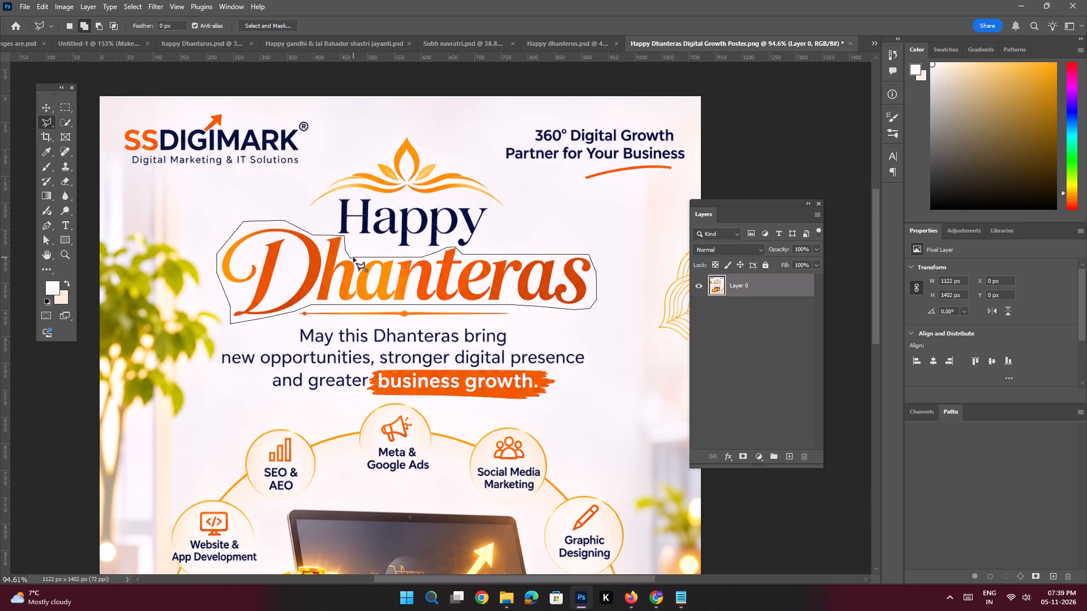
click(354, 257)
key(ctrl+x)
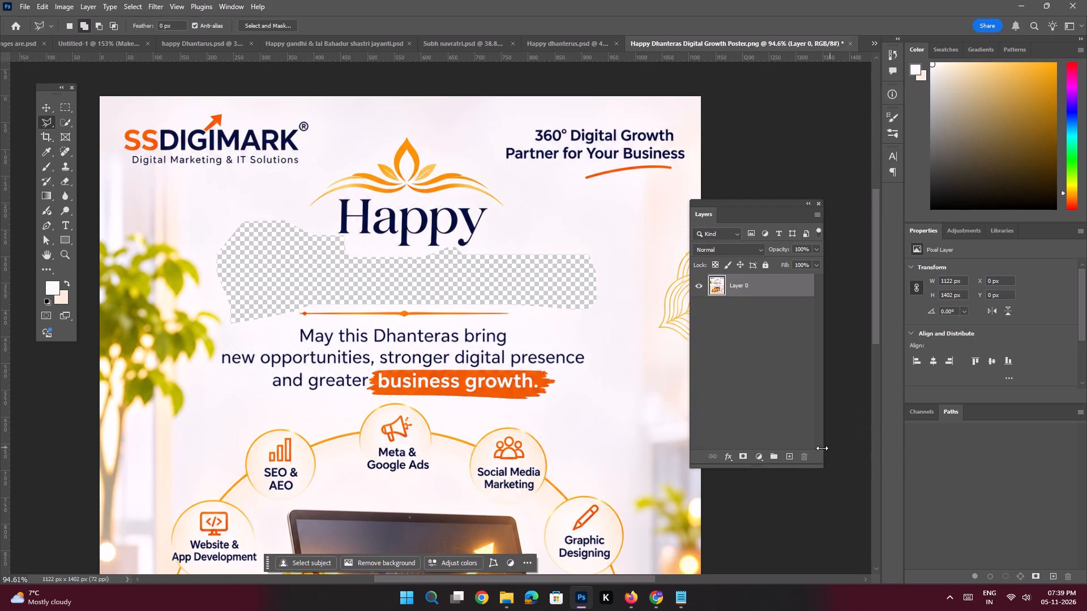
click(790, 459)
key(ctrl+shift+v)
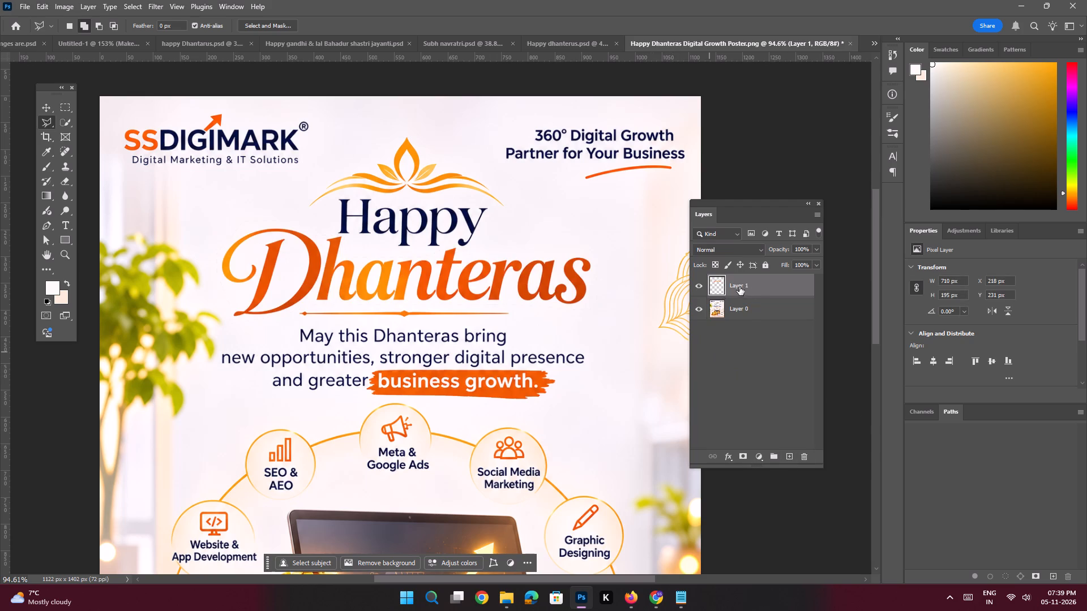
Hide the poster's Layer 0 to isolate the cut-out Dhanteras lettering.
click(696, 311)
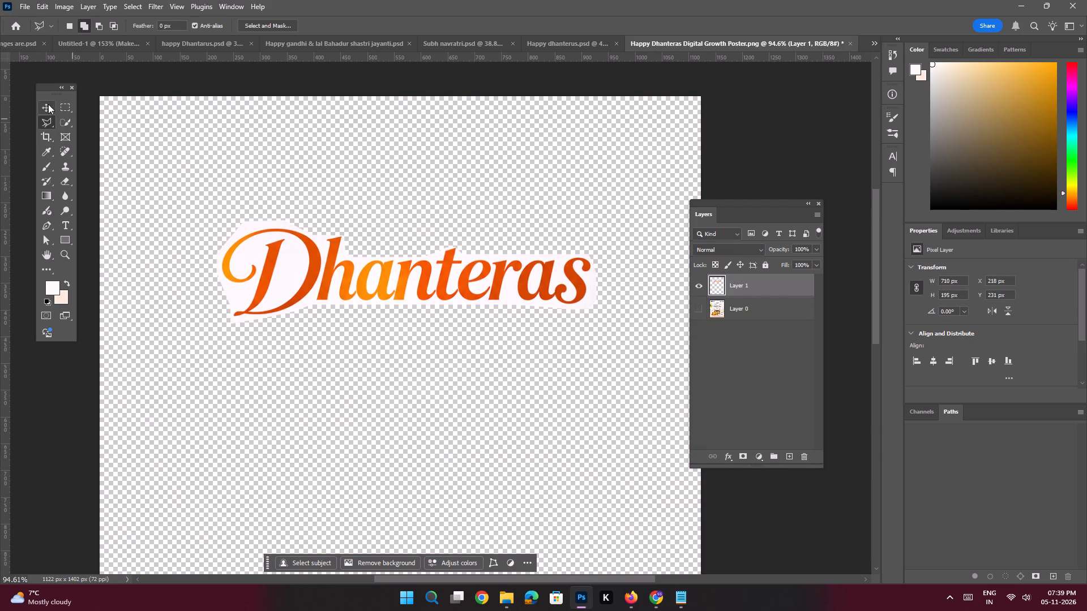
click(46, 107)
key(space)
ctrl+drag(288, 262, 306, 285)
drag(305, 272, 314, 292)
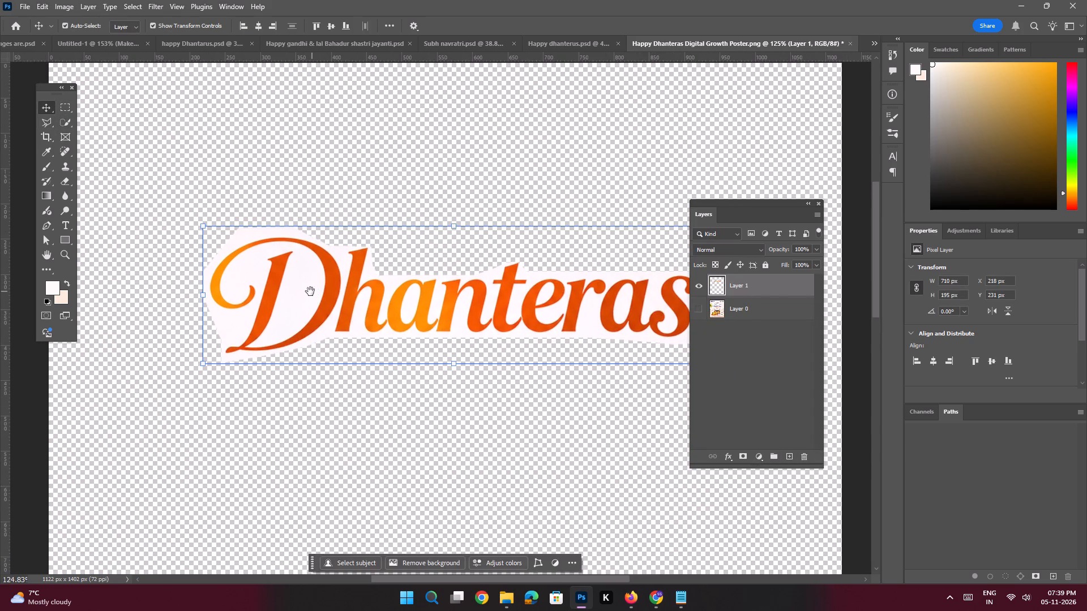
click(310, 291)
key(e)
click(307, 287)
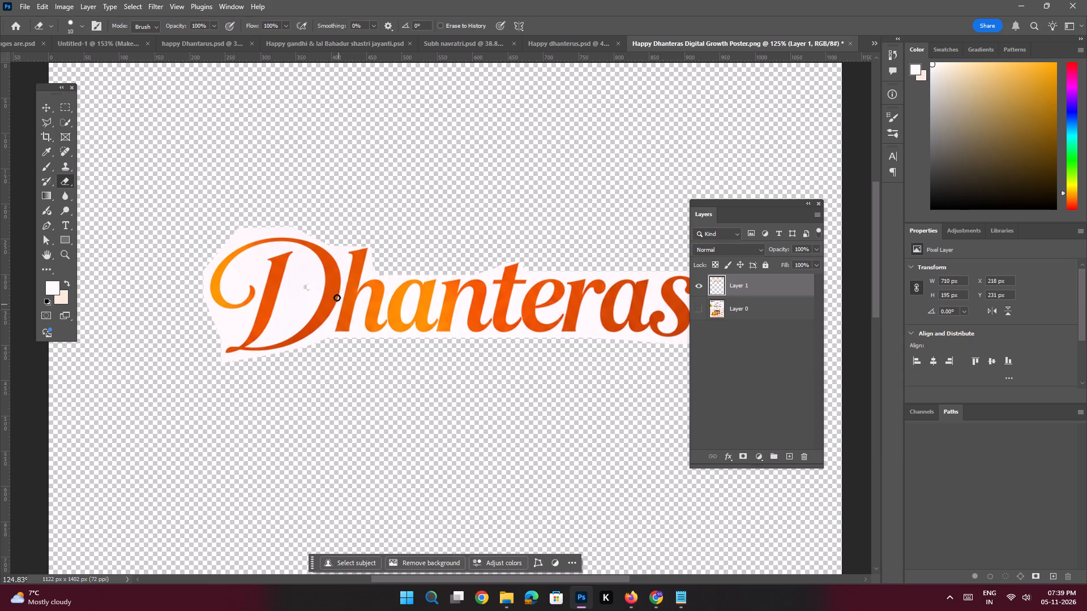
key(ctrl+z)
Remove the pale background around the Dhanteras lettering and inside the a and e letter openings with the Magic Eraser.
right_click(70, 182)
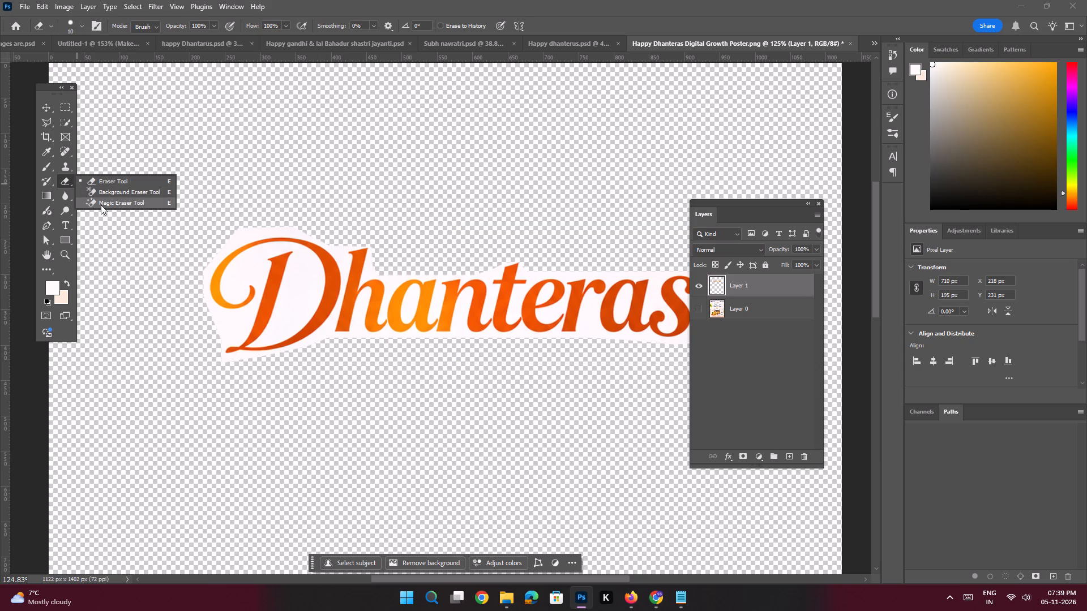
click(101, 205)
click(292, 299)
key(ctrl+space)
key(ctrl+space)
key(ctrl+space)
key(ctrl+space)
key(ctrl+space)
key(ctrl+space)
key(ctrl+space)
key(ctrl+space)
key(ctrl+space)
key(ctrl+space)
key(ctrl+space)
key(ctrl+space)
key(ctrl+space)
key(ctrl+space)
key(ctrl+space)
key(ctrl+space)
key(ctrl+space)
key(ctrl+space)
key(ctrl+space)
key(ctrl+space)
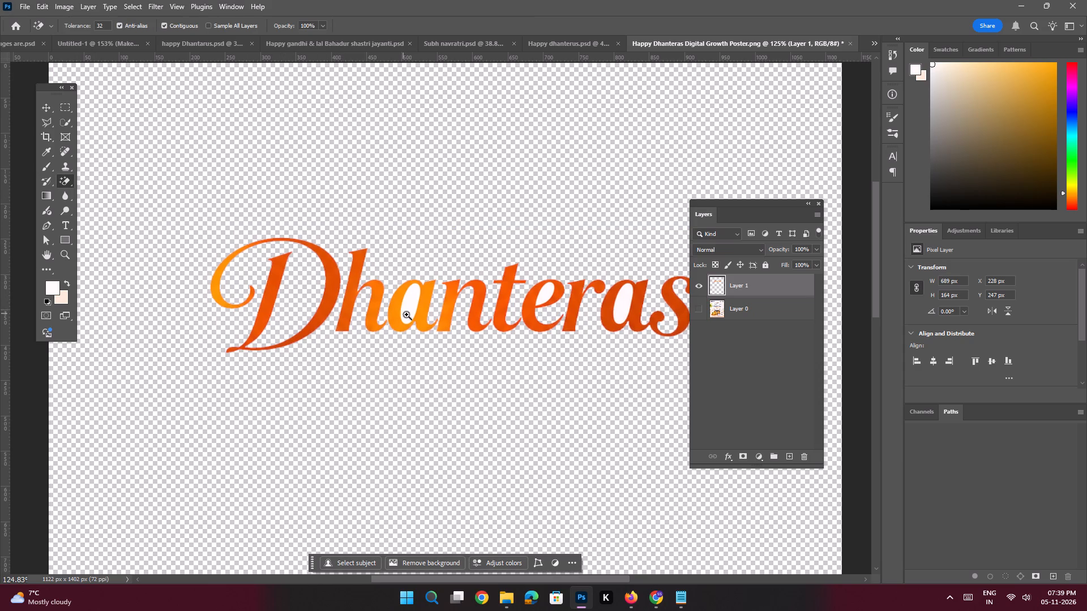
ctrl+drag(412, 312, 443, 362)
click(409, 302)
key(space)
key(space)
key(space)
key(space)
key(space)
key(space)
key(space)
key(space)
key(space)
key(space)
key(space)
key(space)
key(space)
key(space)
key(space)
key(space)
key(space)
key(space)
key(space)
key(space)
drag(489, 303, 245, 303)
drag(245, 303, 320, 303)
click(295, 300)
key(space)
ctrl+drag(161, 276, 192, 319)
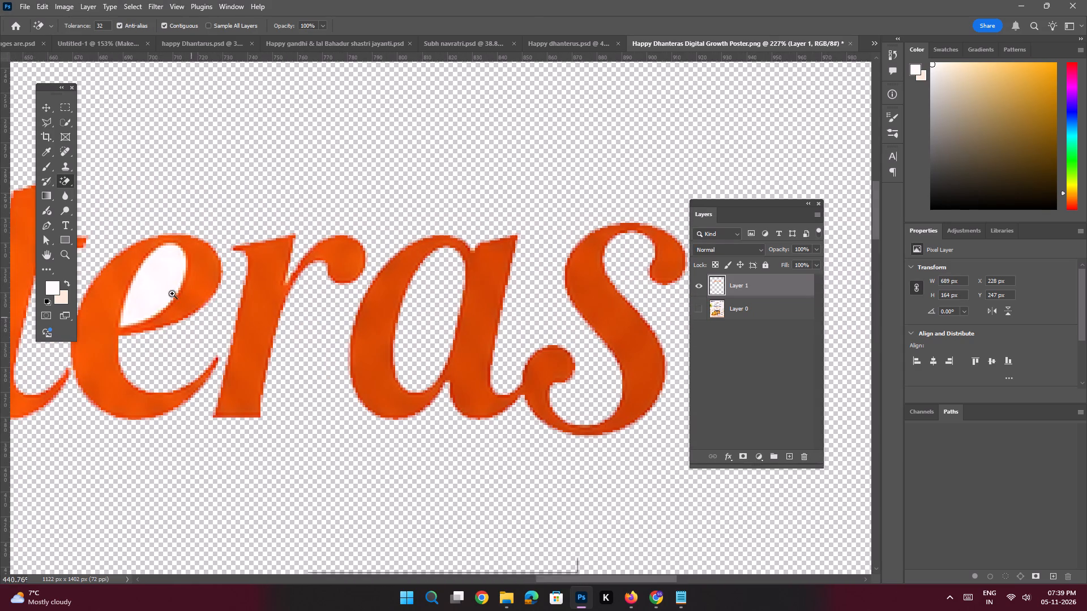
click(162, 284)
key(ctrl+space)
key(ctrl+space)
key(ctrl+space)
key(ctrl+space)
key(ctrl+space)
key(ctrl+space)
key(ctrl+space)
key(ctrl+space)
key(ctrl+space)
key(ctrl+space)
key(ctrl+space)
key(ctrl+space)
key(ctrl+space)
ctrl+drag(336, 343, 235, 315)
drag(251, 331, 258, 331)
ctrl+drag(271, 339, 322, 413)
Copy the Dhanteras lettering layer into Happy dhanterus.psd and place it over the existing heading, at about X 656, Y 516 px.
click(41, 109)
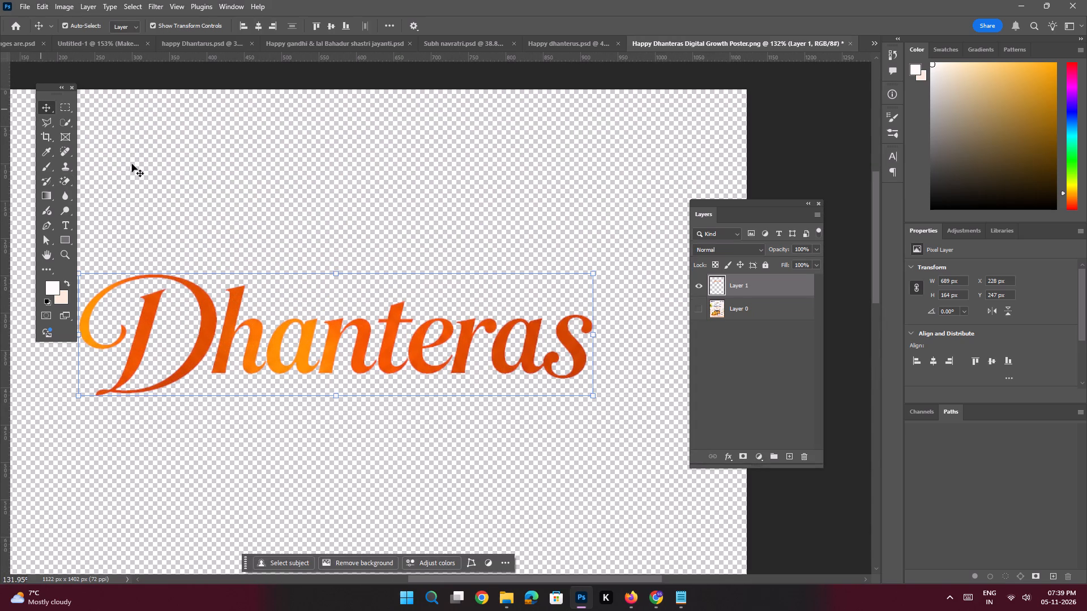
drag(740, 285, 569, 49)
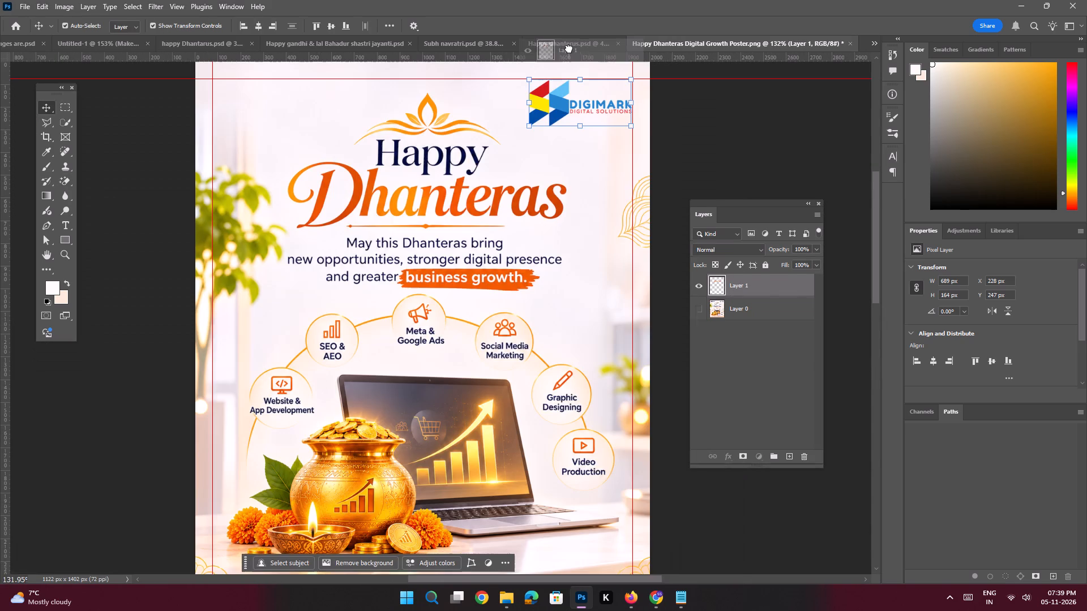
drag(569, 49, 436, 204)
drag(451, 208, 435, 201)
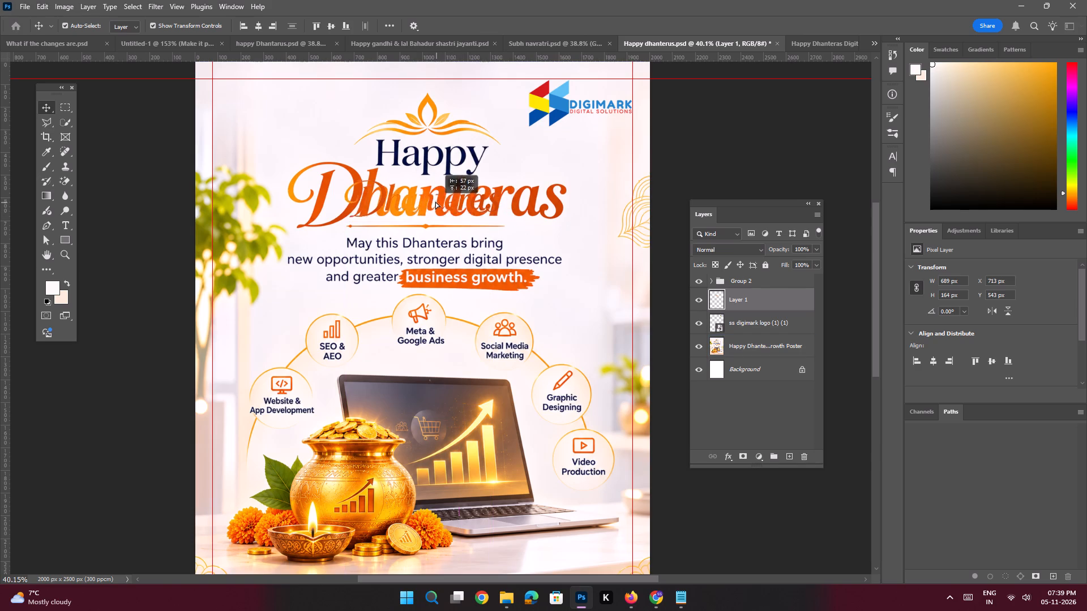
drag(435, 201, 435, 201)
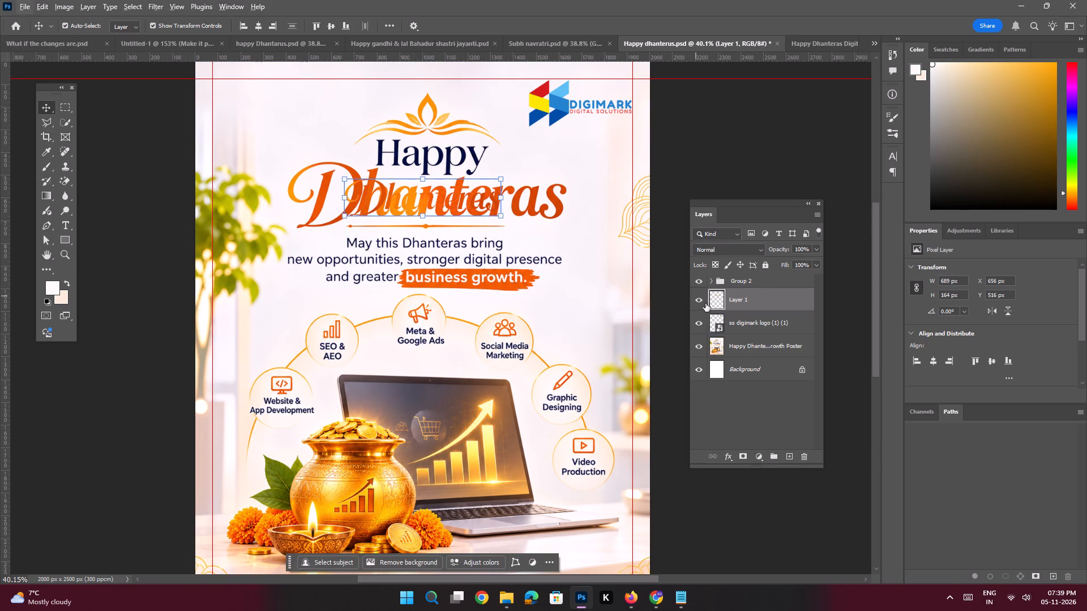
Hide Layer 1, the pasted Dhanteras lettering, in Happy dhanterus.psd.
click(702, 303)
Outline the Happy Dhanteras heading on the poster layer with the Polygonal Lasso and run Generative Fill with the prompt "Remove this".
key(ctrl+space)
ctrl+drag(482, 162, 493, 191)
ctrl+drag(486, 171, 503, 201)
drag(517, 183, 525, 225)
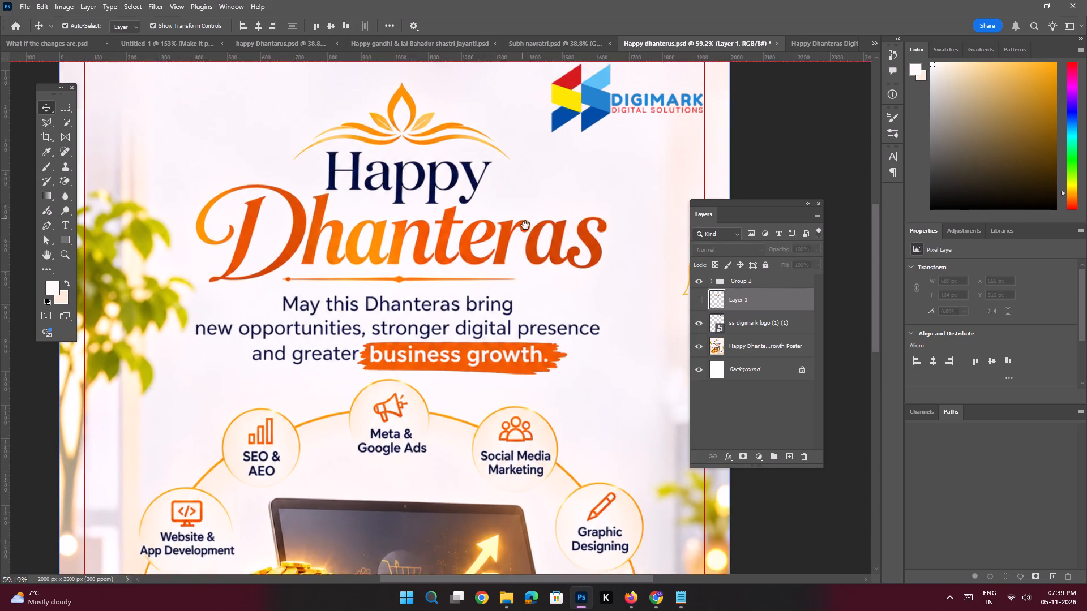
drag(525, 225, 525, 227)
click(550, 214)
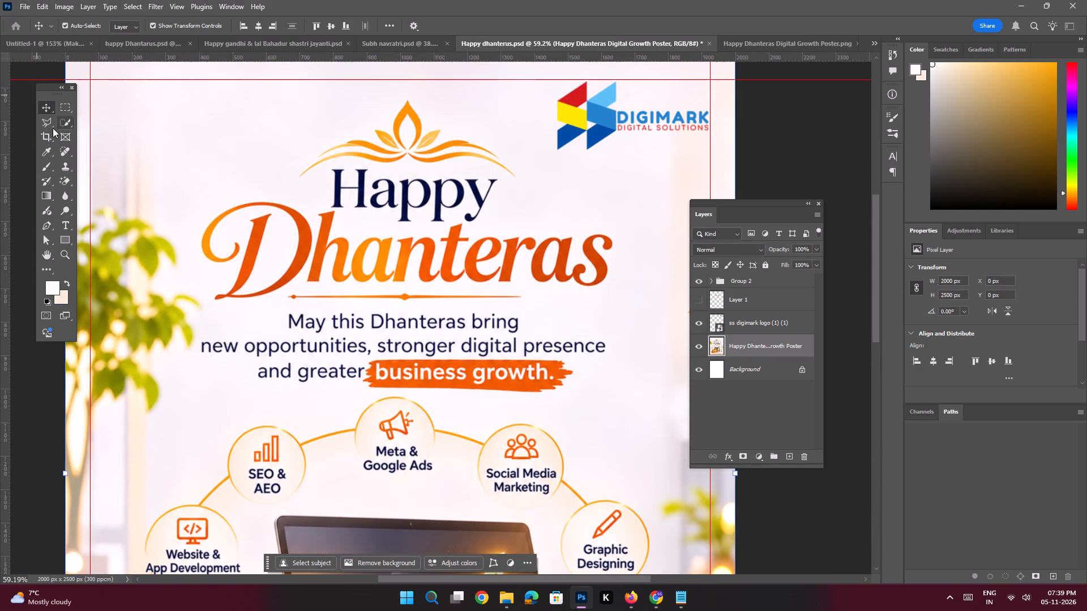
click(52, 124)
click(328, 182)
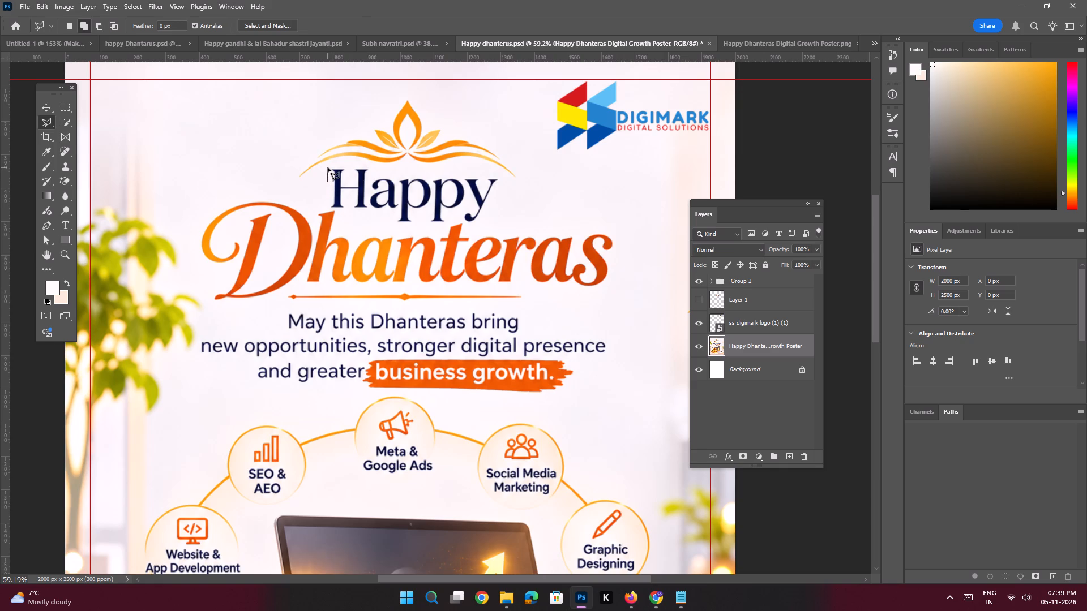
click(328, 167)
click(361, 166)
click(420, 173)
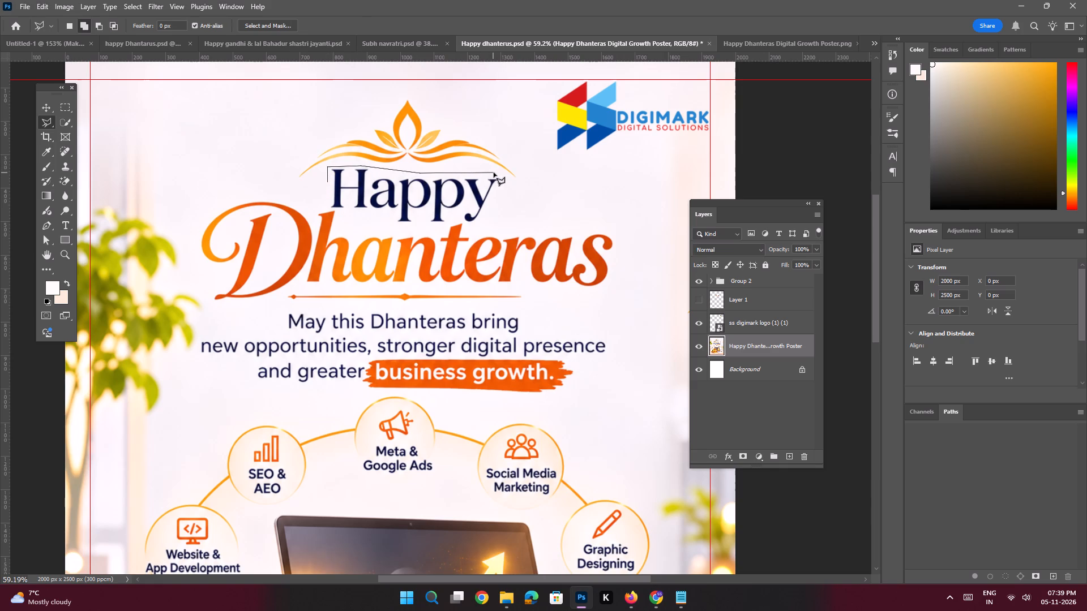
click(495, 173)
click(505, 188)
click(491, 230)
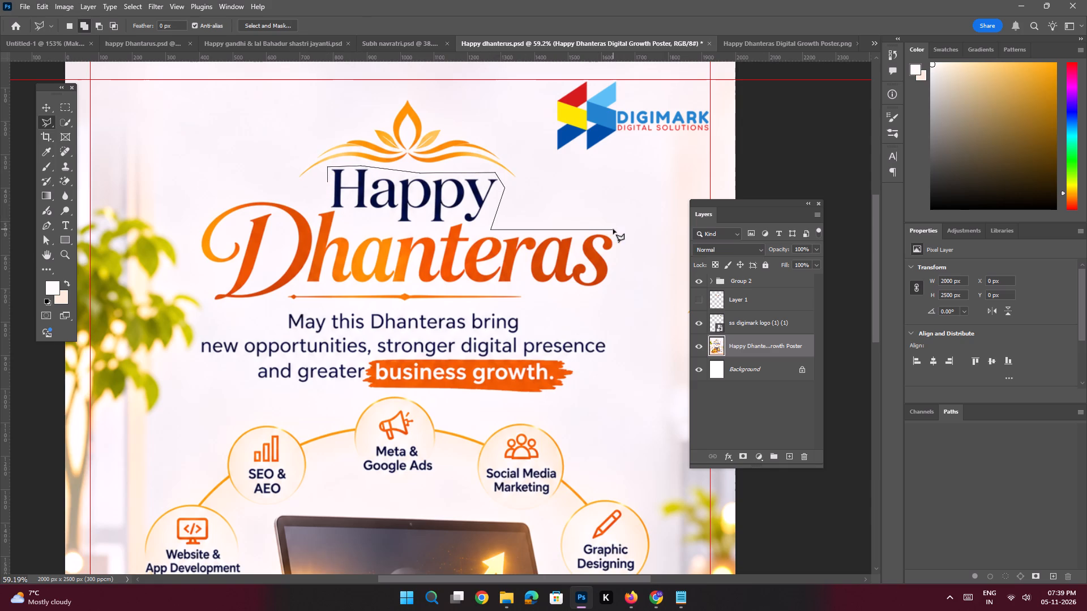
shift+click(613, 229)
click(622, 273)
drag(613, 286, 605, 289)
drag(598, 293, 590, 293)
click(530, 286)
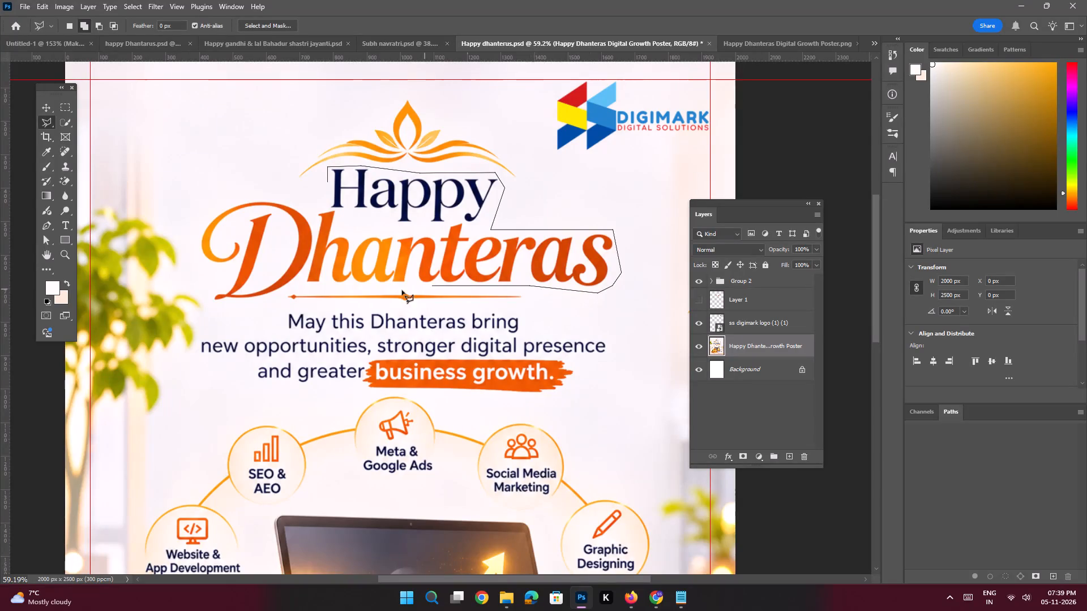
shift+click(307, 290)
click(281, 295)
click(260, 304)
click(215, 307)
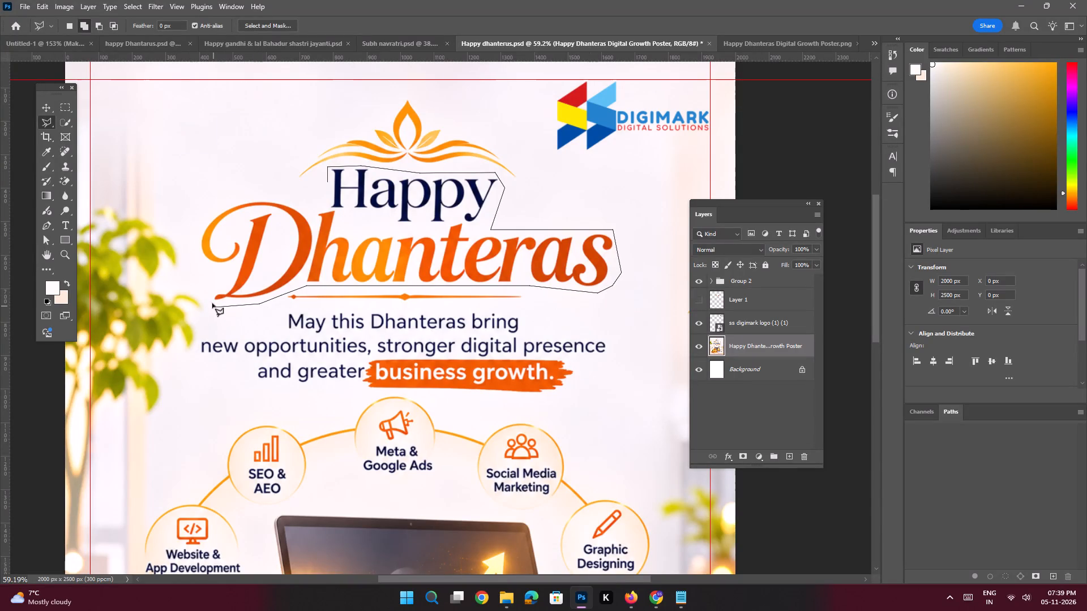
click(208, 284)
click(204, 278)
click(186, 227)
click(209, 205)
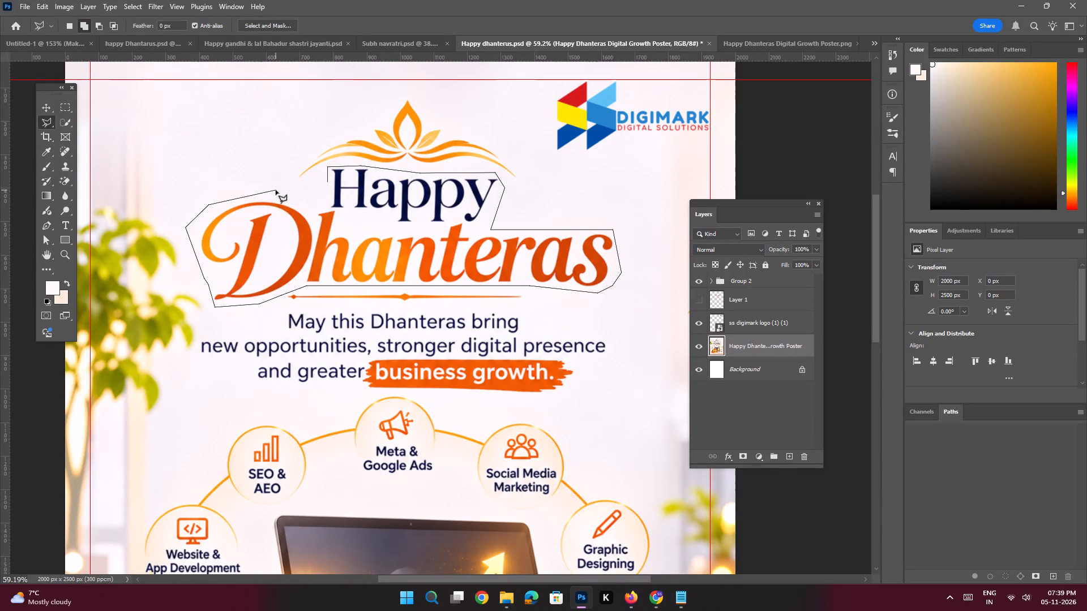
click(276, 190)
click(319, 188)
click(328, 181)
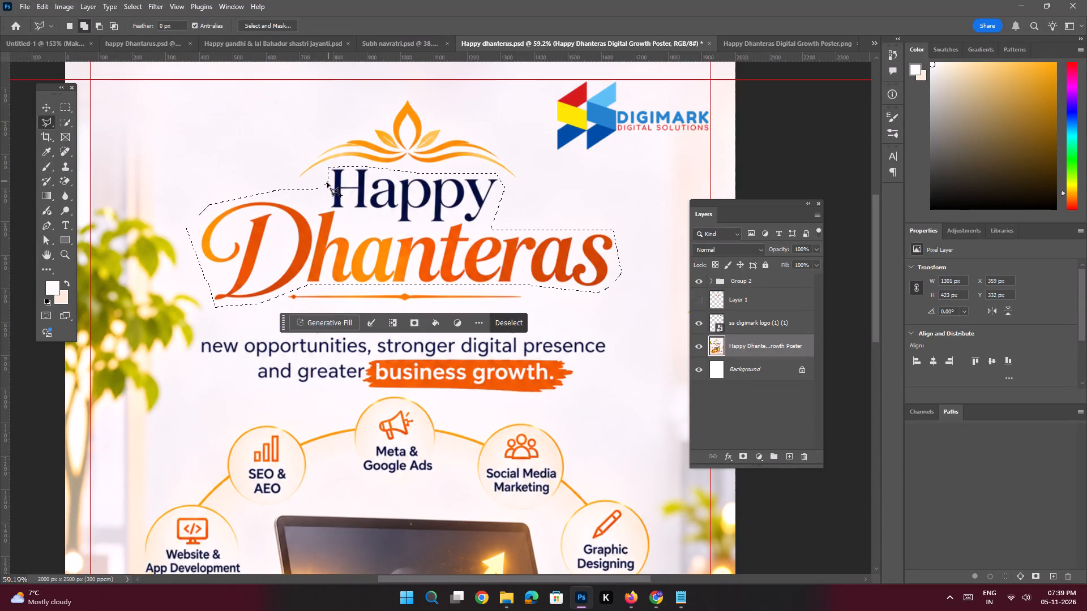
click(318, 321)
text(Remove this)
key(space)
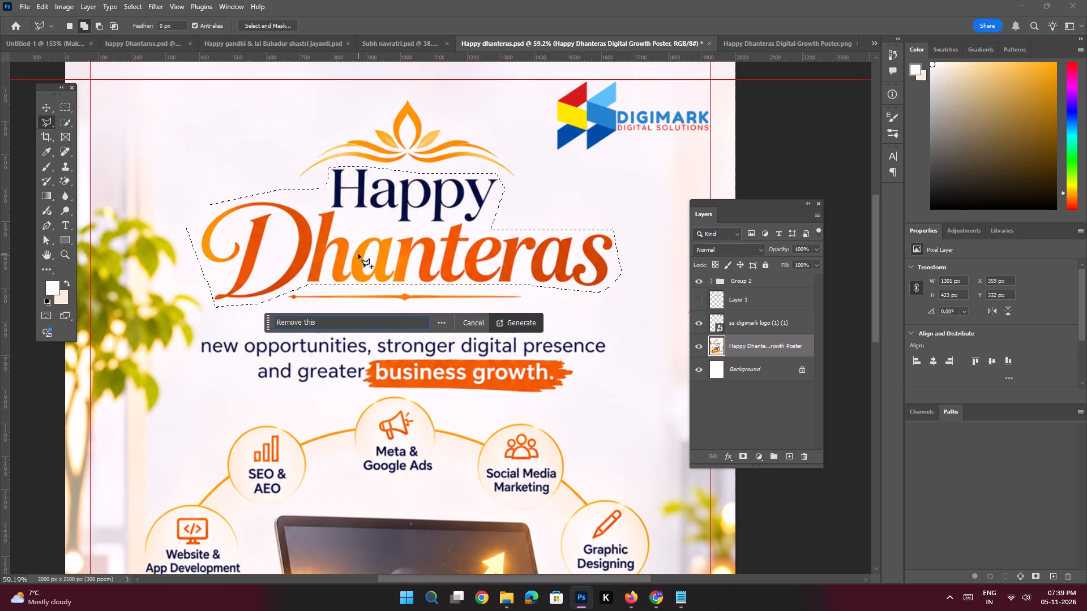
key(Return)
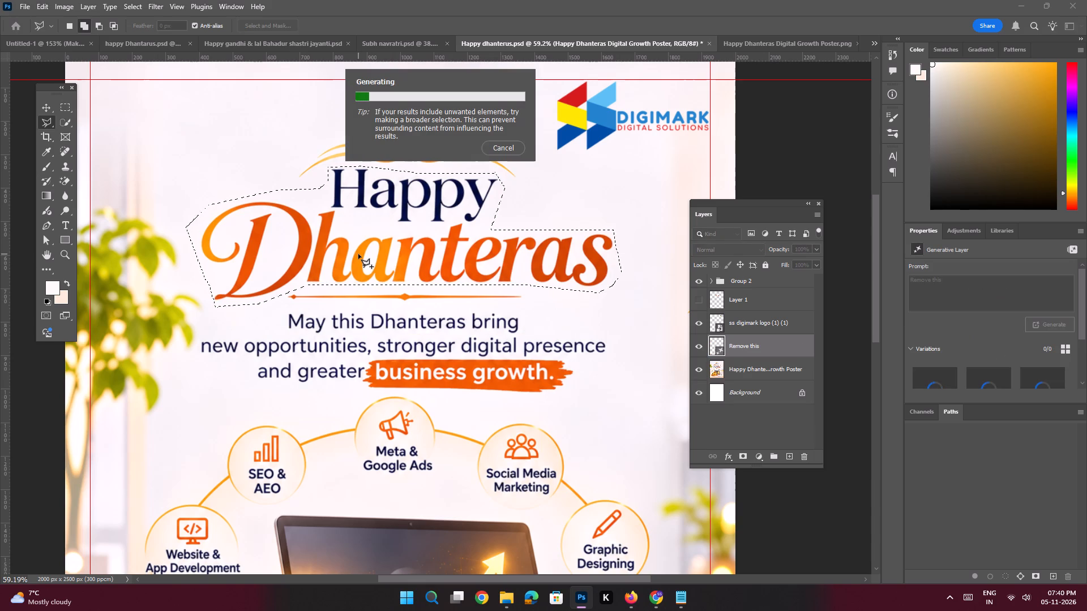
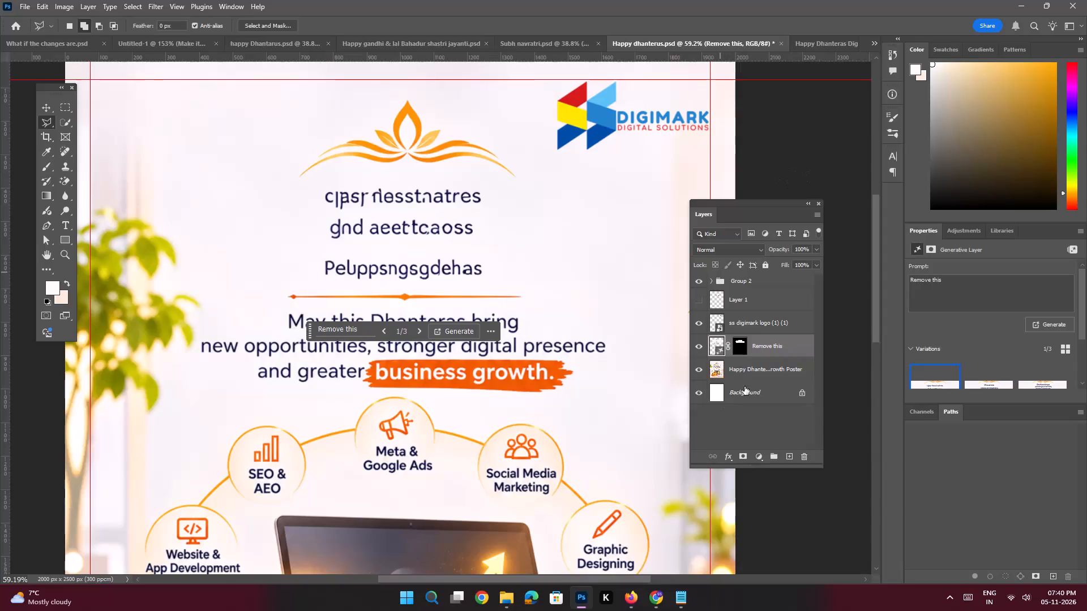
Combine the Remove this layer and the Happy Dhanteras poster layer into a single smart object.
shift+click(754, 369)
right_click(764, 351)
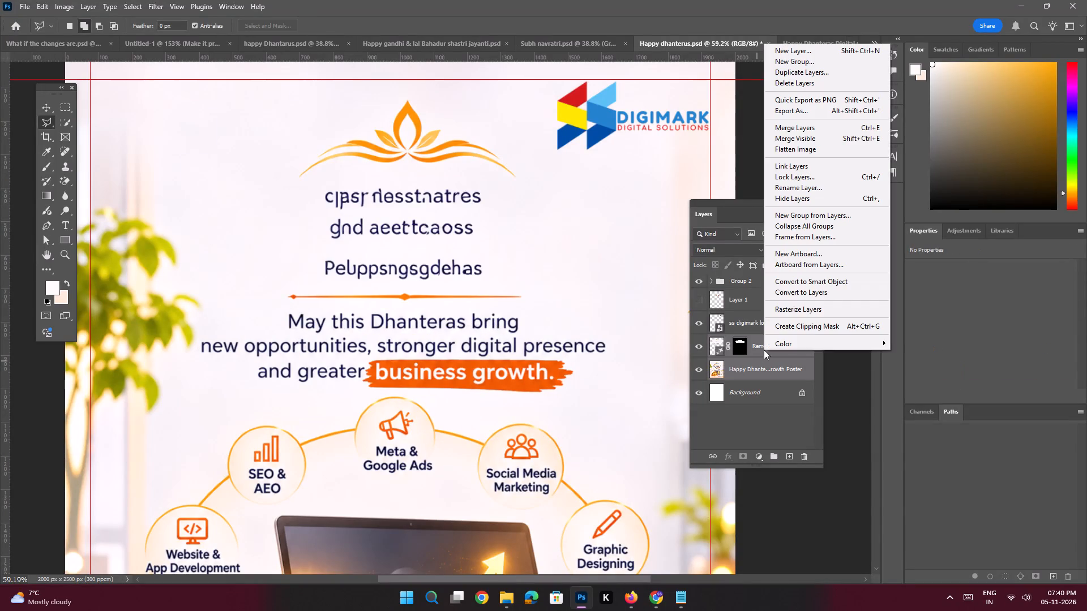
click(791, 284)
Outline the three garbled text lines above the divider with the Polygonal Lasso, rasterize the Remove this layer and erase them with Fill.
key(ctrl+space)
key(ctrl+space)
key(ctrl+space)
key(ctrl+space)
key(ctrl+space)
key(ctrl+space)
key(ctrl+space)
ctrl+drag(407, 219, 434, 274)
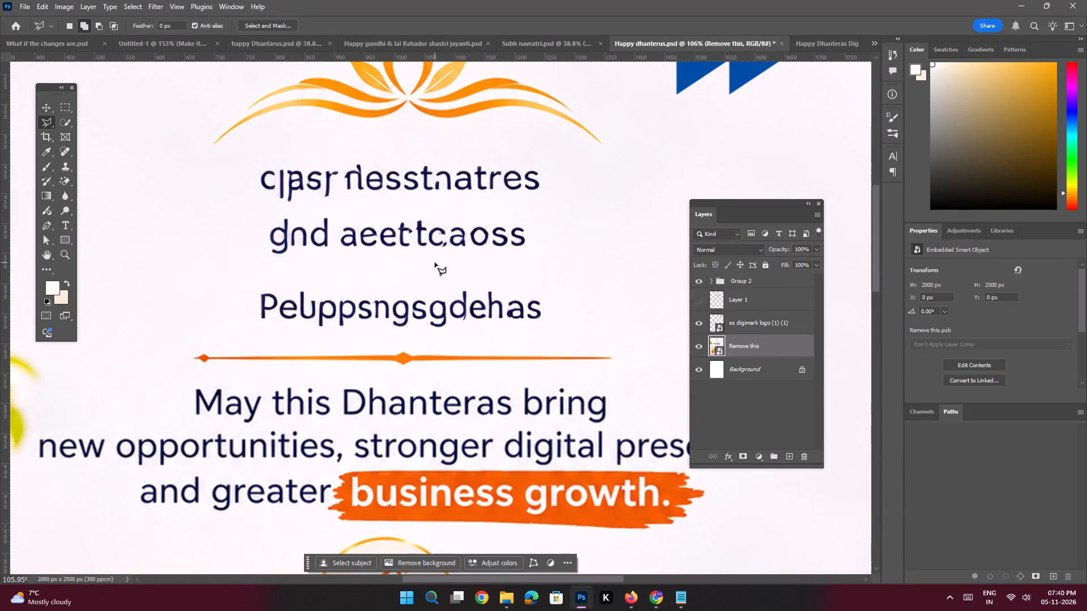
key(space)
key(space)
key(space)
key(space)
key(space)
key(space)
key(space)
key(space)
key(space)
key(space)
drag(425, 221, 426, 231)
click(266, 173)
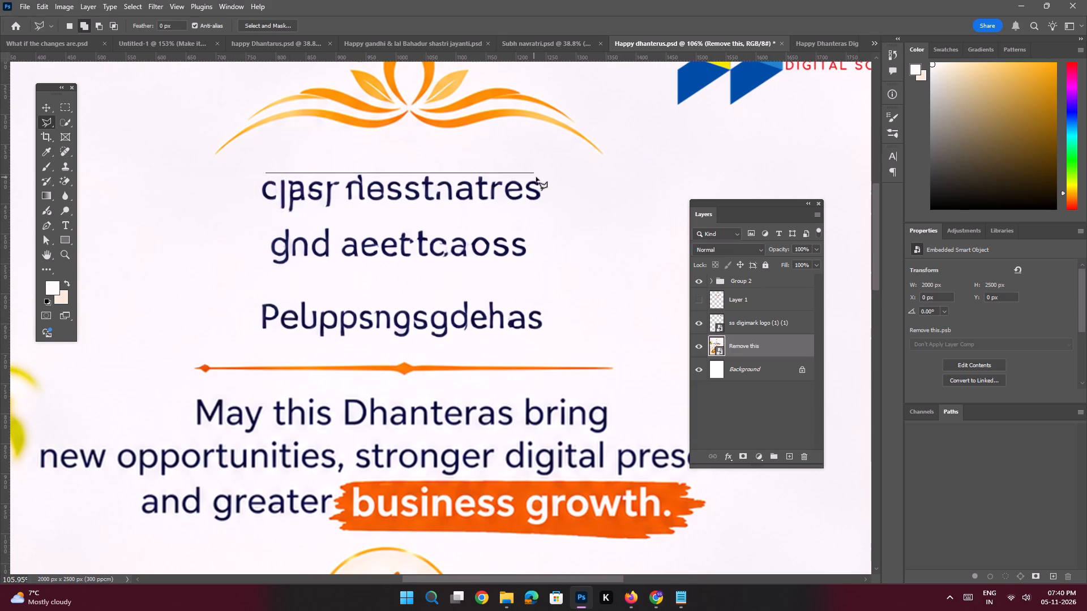
shift+click(542, 176)
click(548, 335)
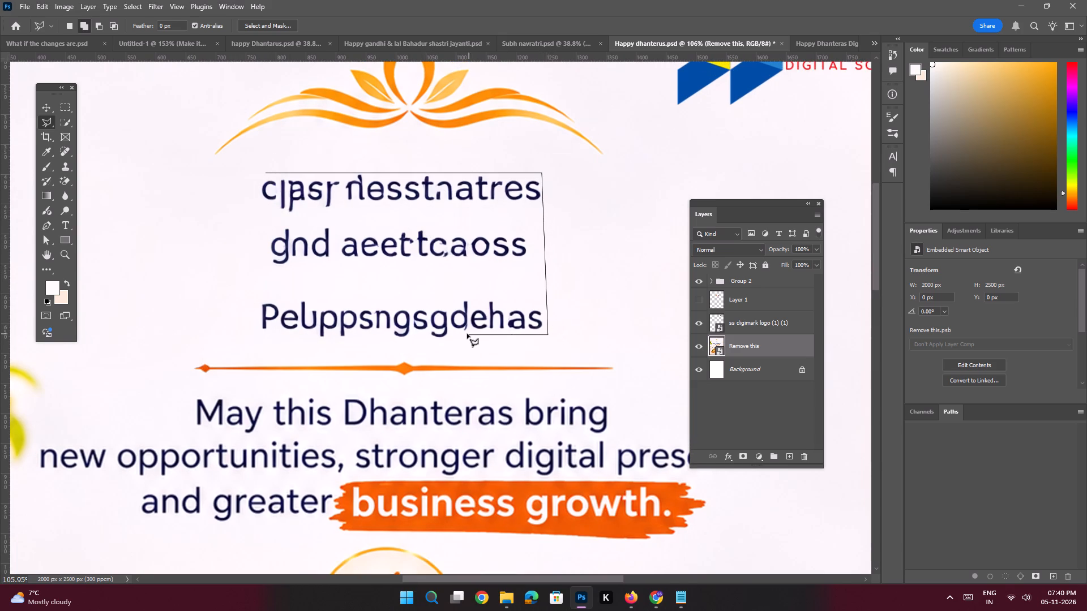
click(467, 334)
click(463, 342)
shift+click(257, 335)
drag(243, 257, 243, 248)
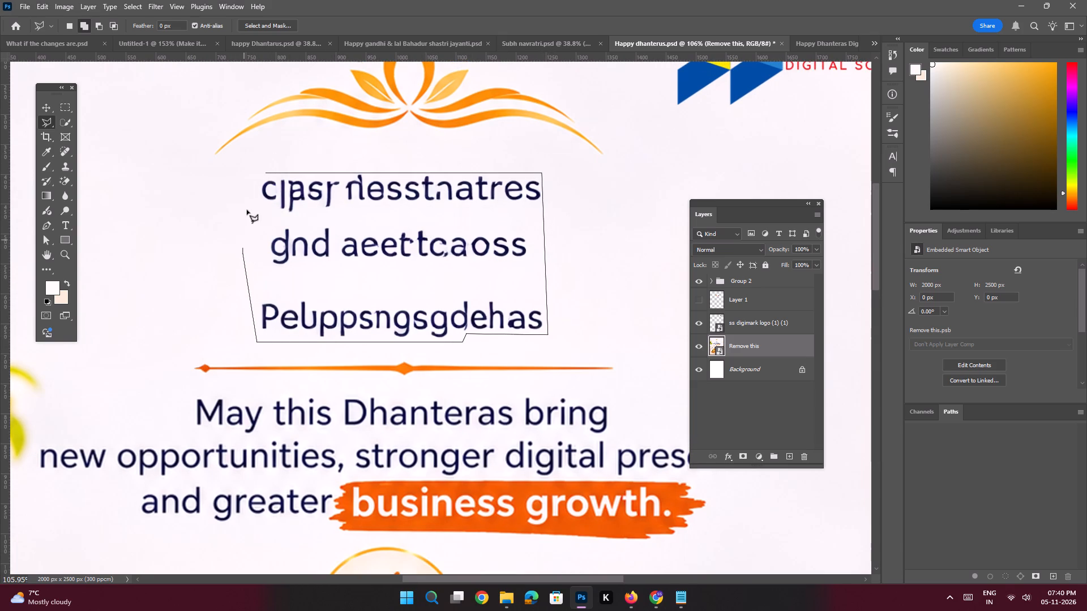
click(247, 200)
click(264, 173)
key(shift+BackSpace)
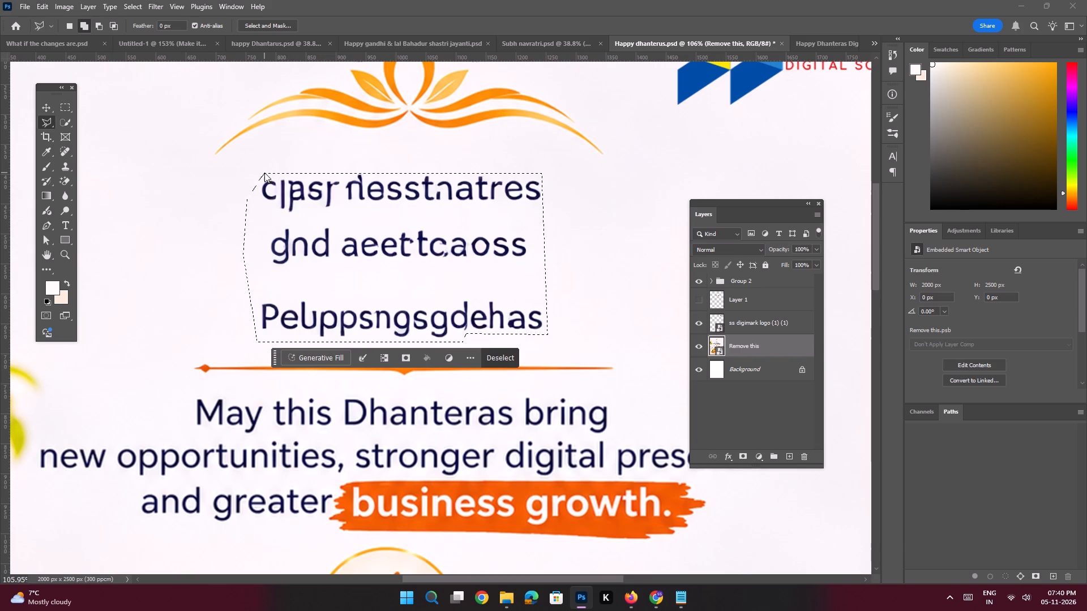
key(Return)
key(e)
click(355, 221)
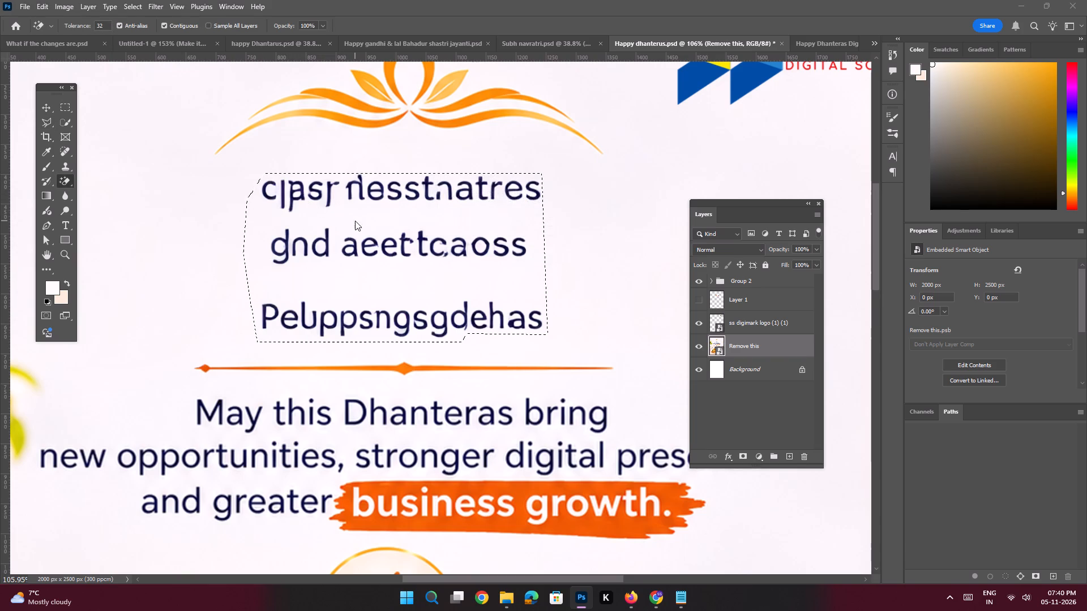
click(471, 221)
key(shift+BackSpace)
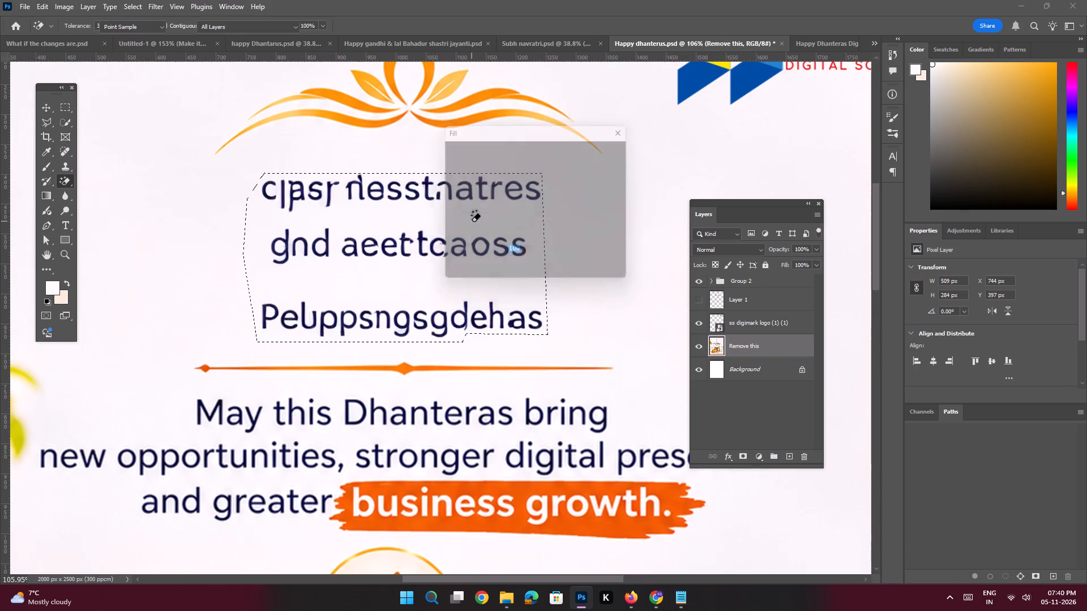
key(Return)
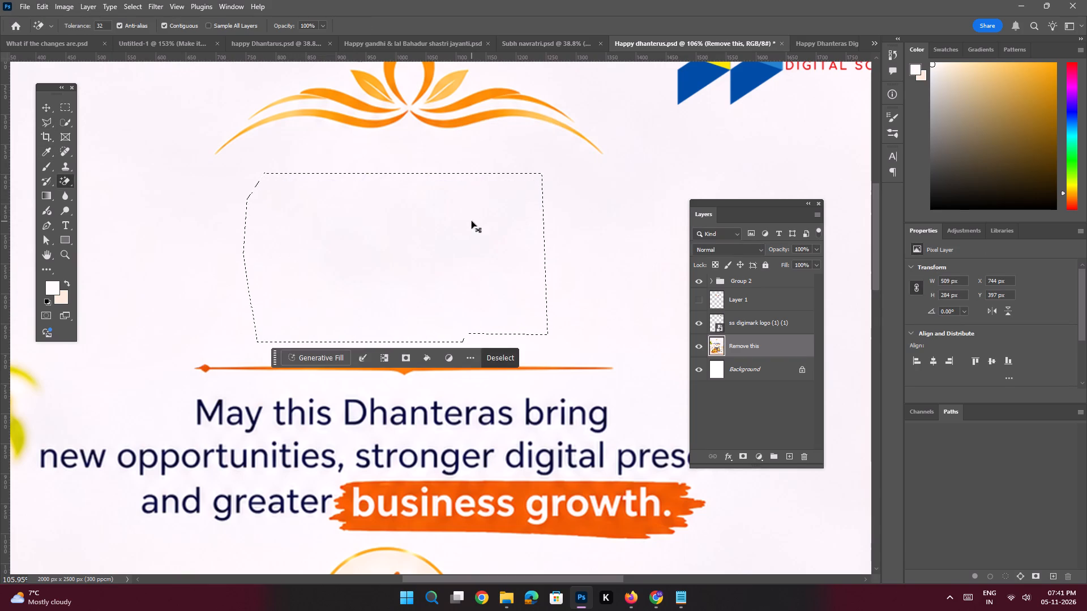
key(ctrl+d)
Show Layer 1 and enlarge its Dhanteras lettering about its centre to about 871 x 207 px.
click(700, 301)
key(space)
ctrl+drag(420, 235, 382, 224)
click(42, 111)
click(497, 268)
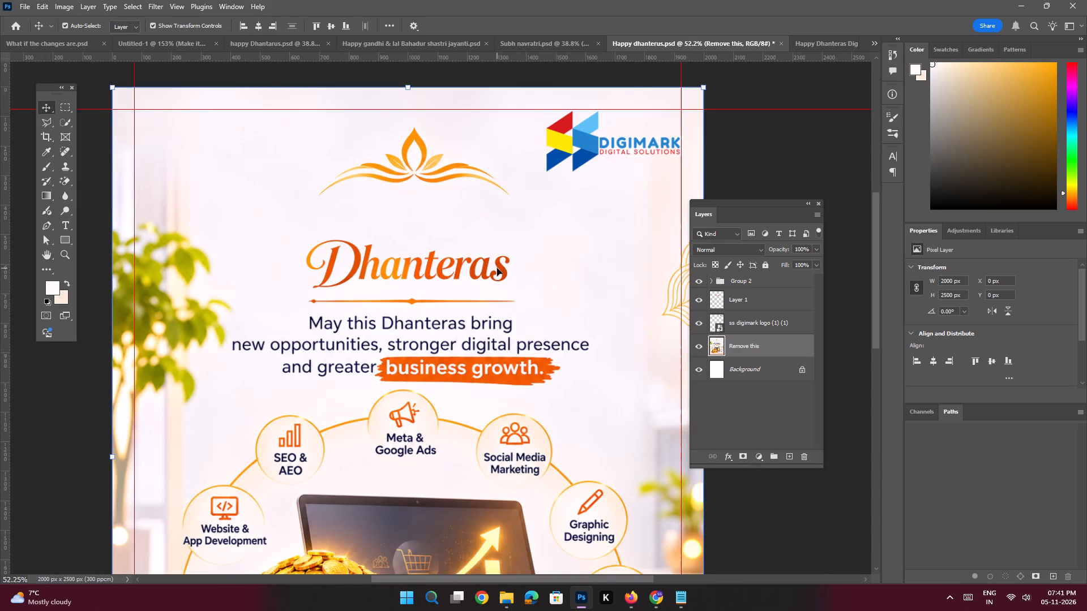
click(505, 269)
alt+drag(511, 287, 517, 290)
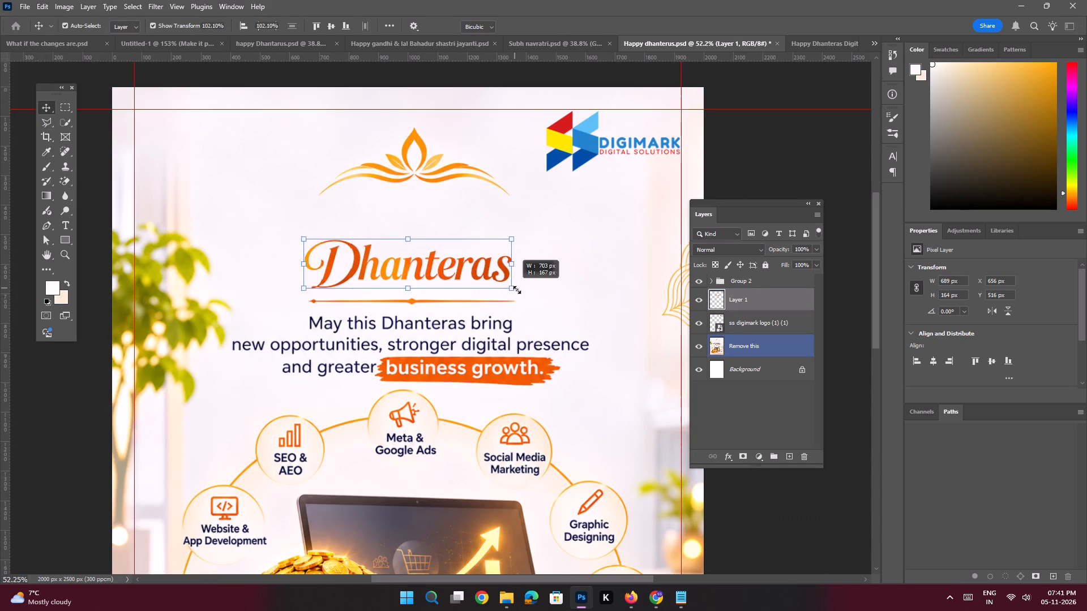
alt+drag(517, 290, 534, 309)
shift+click(528, 278)
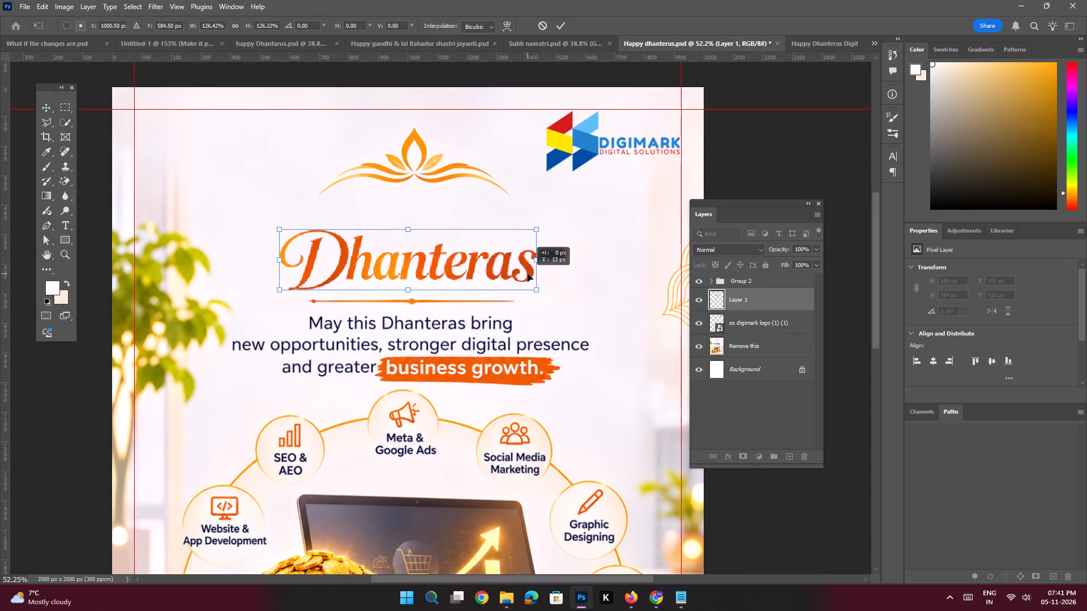
key(Return)
Apply a Color Overlay to the Dhanteras lettering in the dark blue sampled from the SS Digimark logo.
key(space)
ctrl+drag(512, 227, 529, 268)
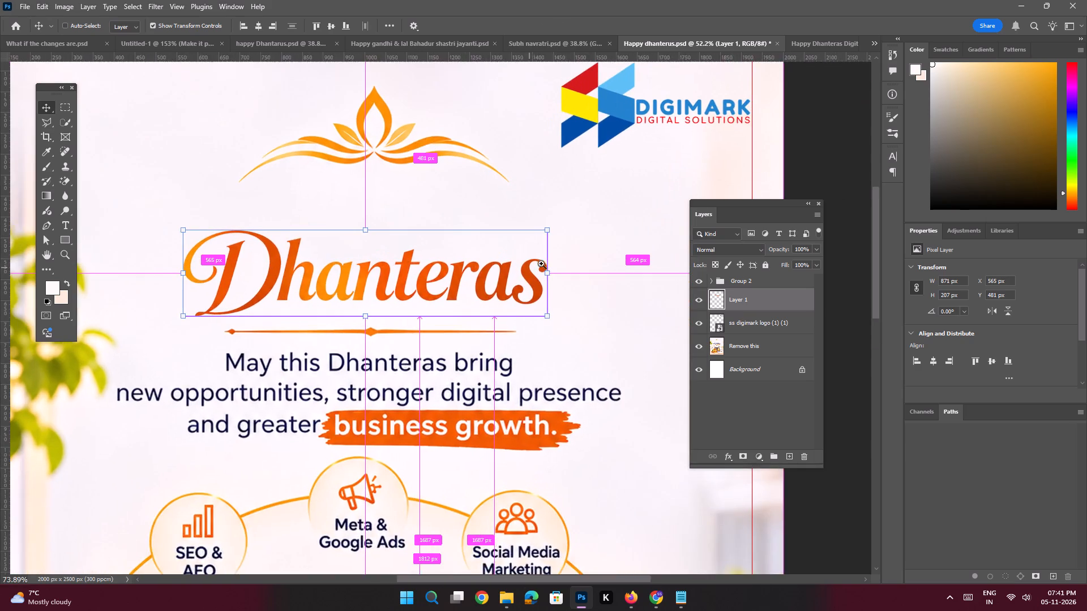
drag(563, 255, 561, 292)
click(726, 454)
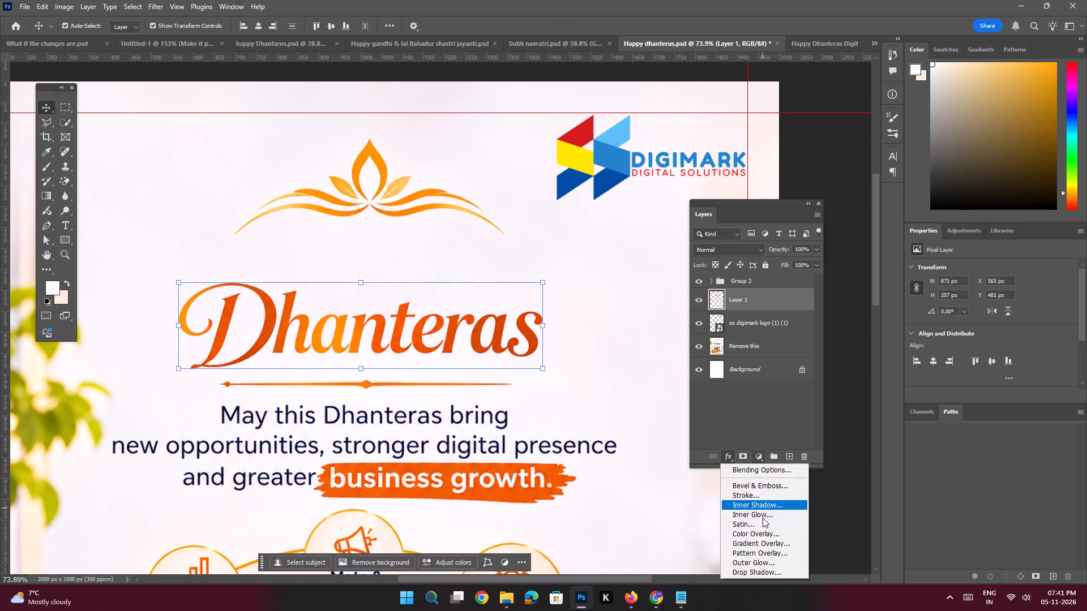
click(761, 534)
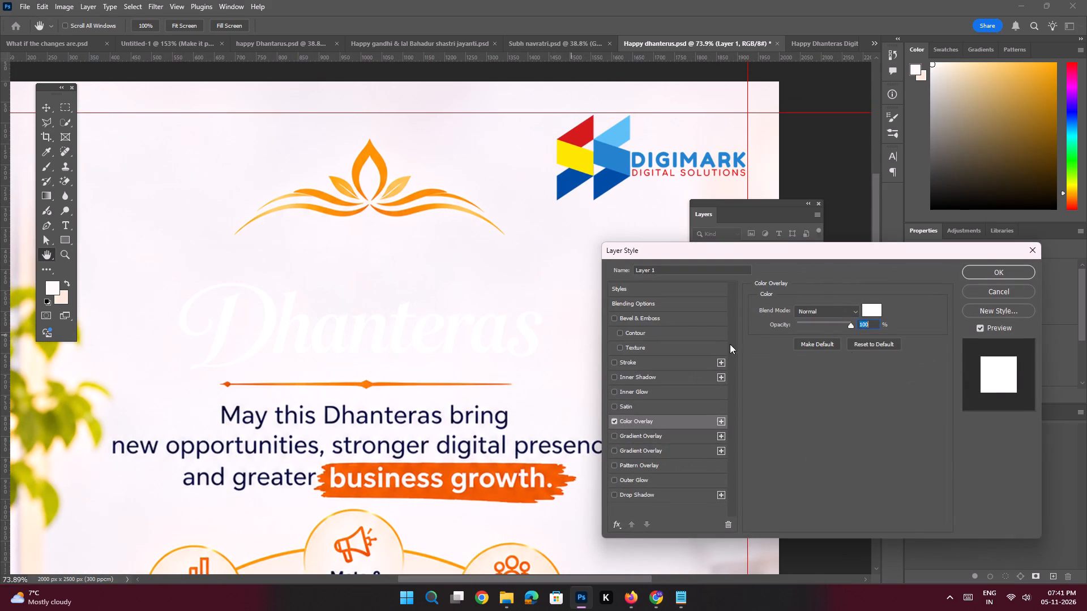
click(871, 312)
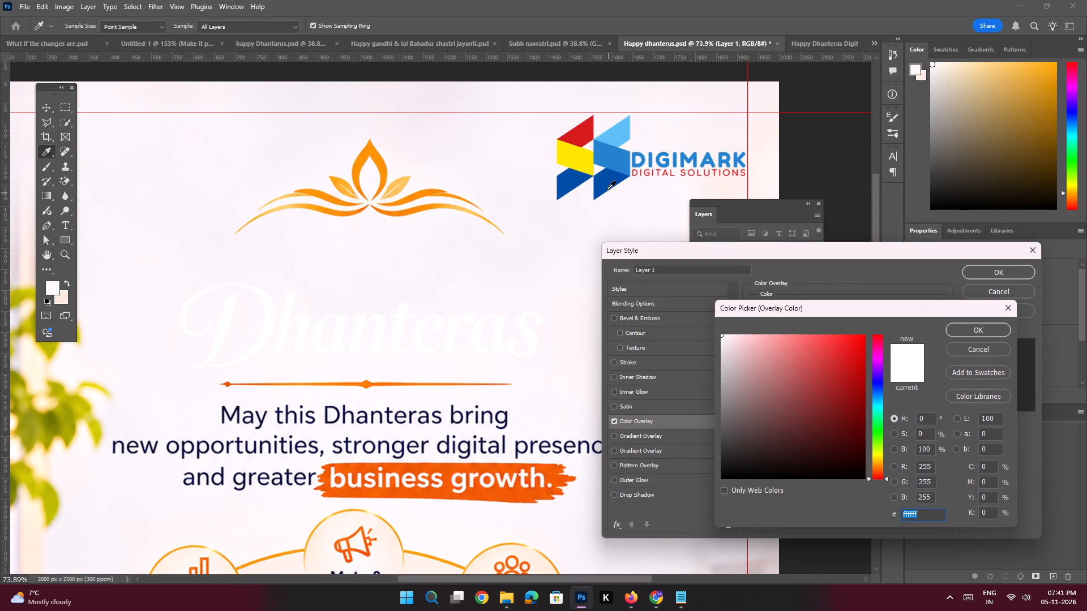
click(605, 184)
key(Return)
key(Return)
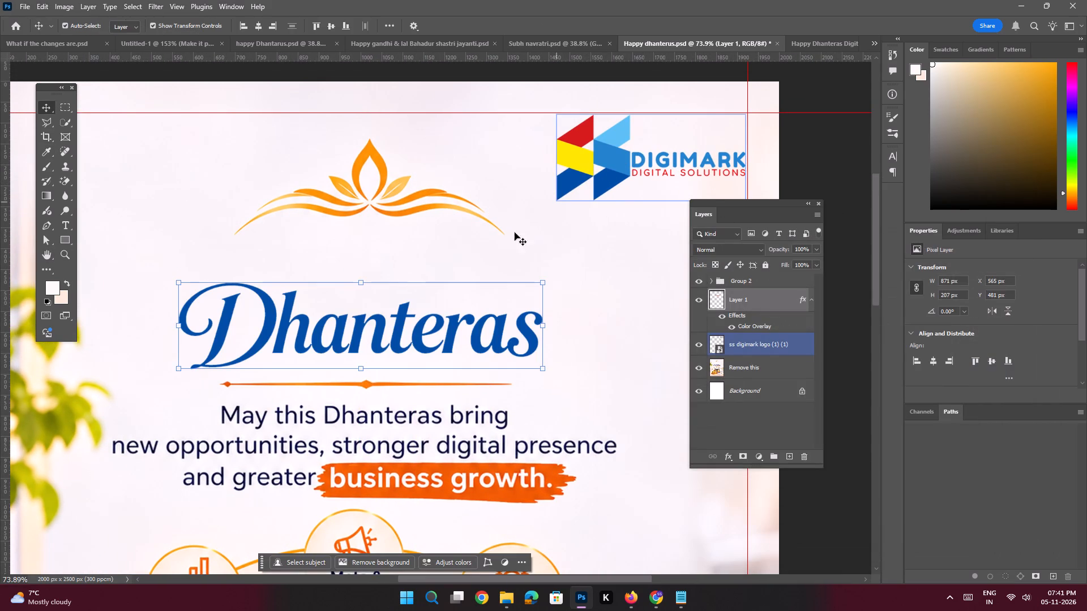
Add a text layer reading "Happy" above Layer 1, placed between the lotus ornament and the Dhanteras lettering.
click(735, 306)
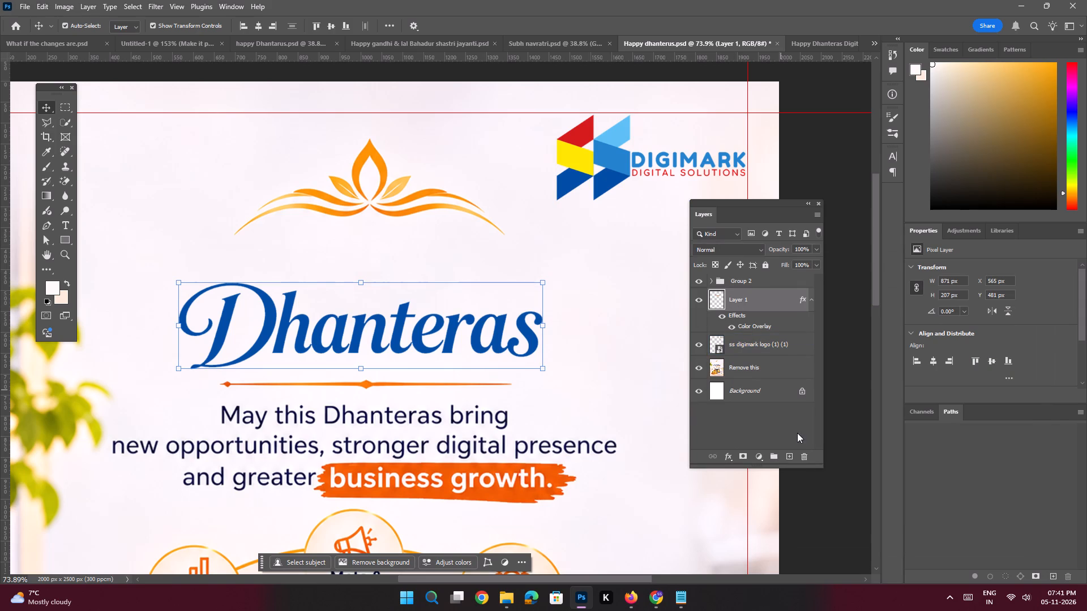
click(792, 457)
key(space)
ctrl+drag(378, 251, 386, 263)
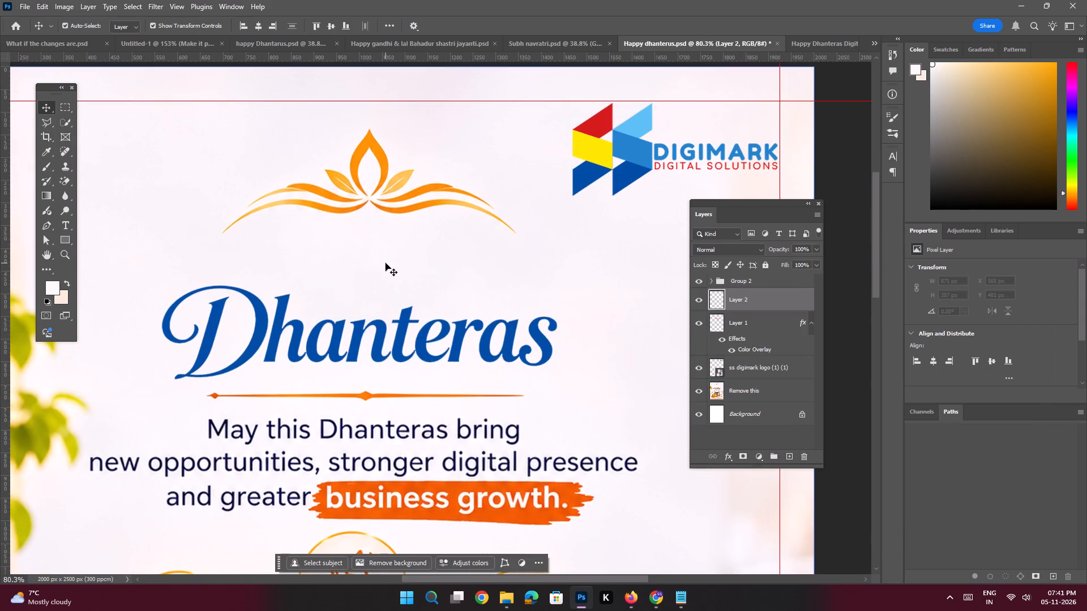
key(t)
click(362, 268)
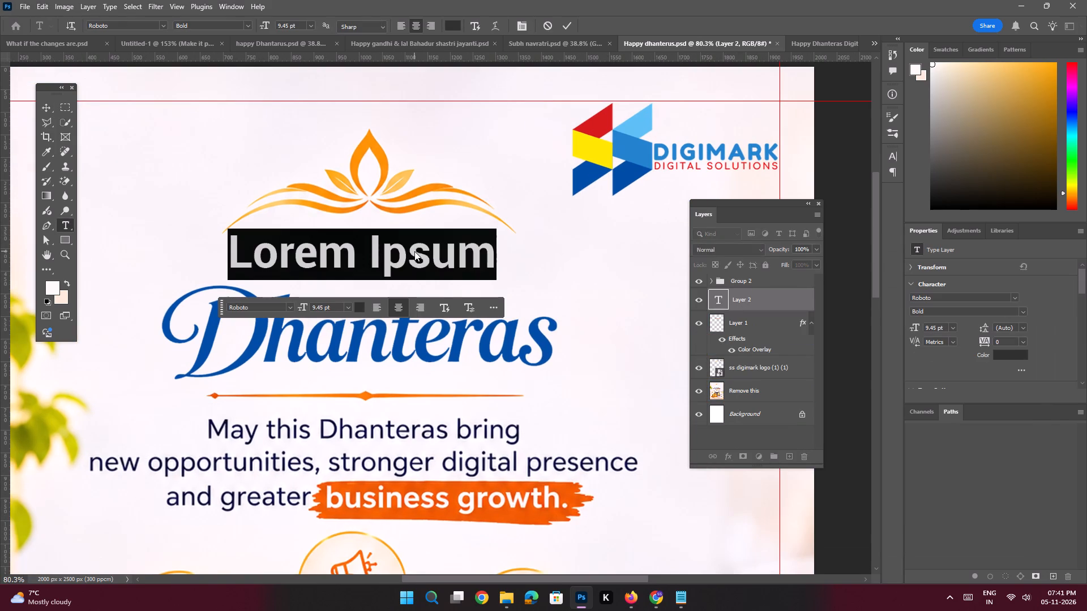
text(Happy)
key(Return)
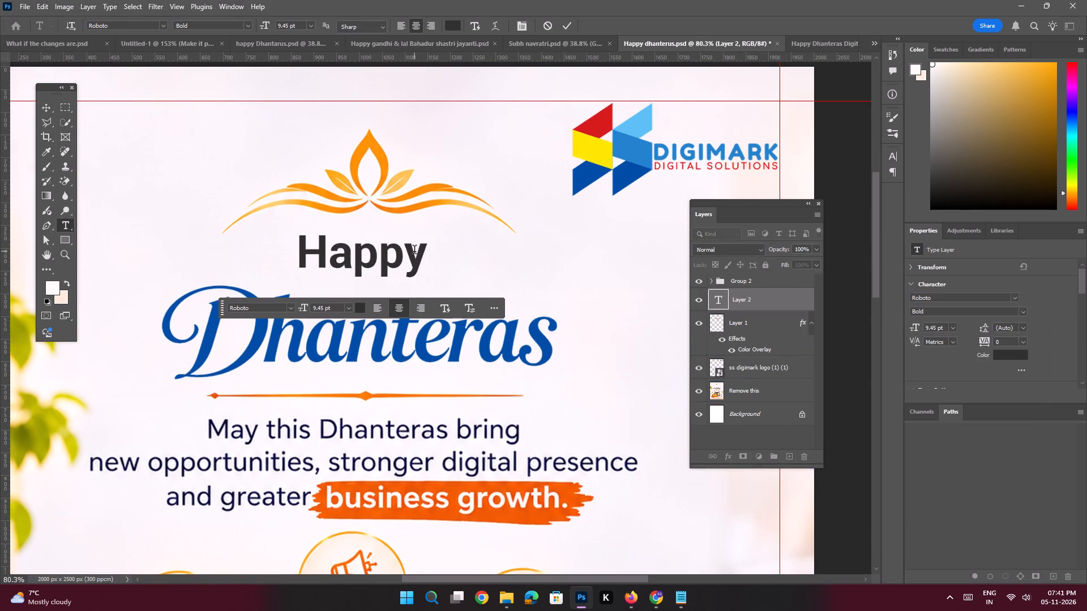
click(49, 110)
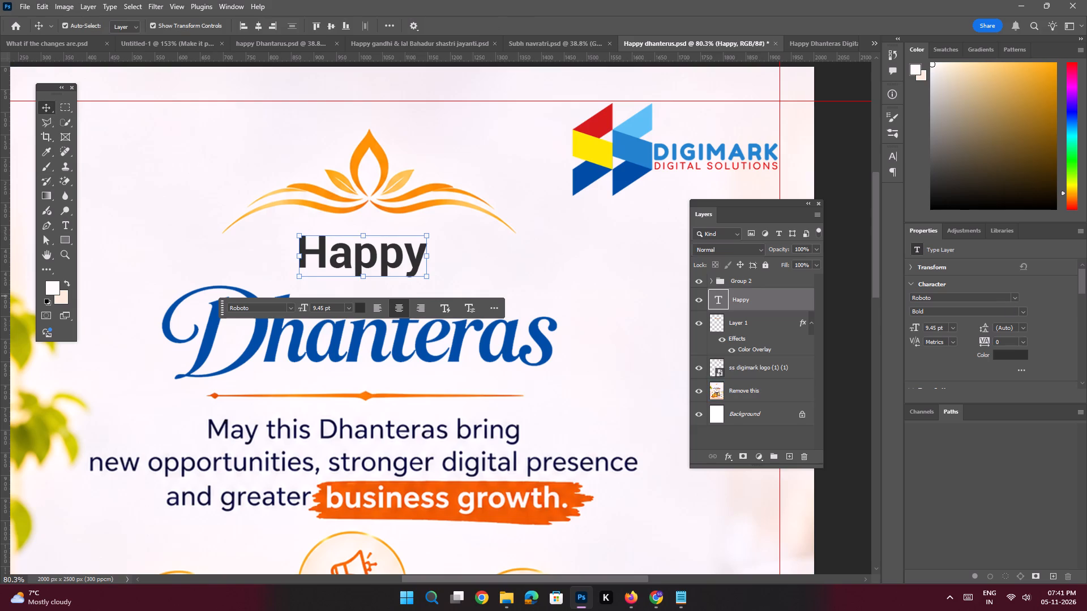
Set the Happy text's Roboto font style to Bold Italic.
click(1021, 315)
click(921, 539)
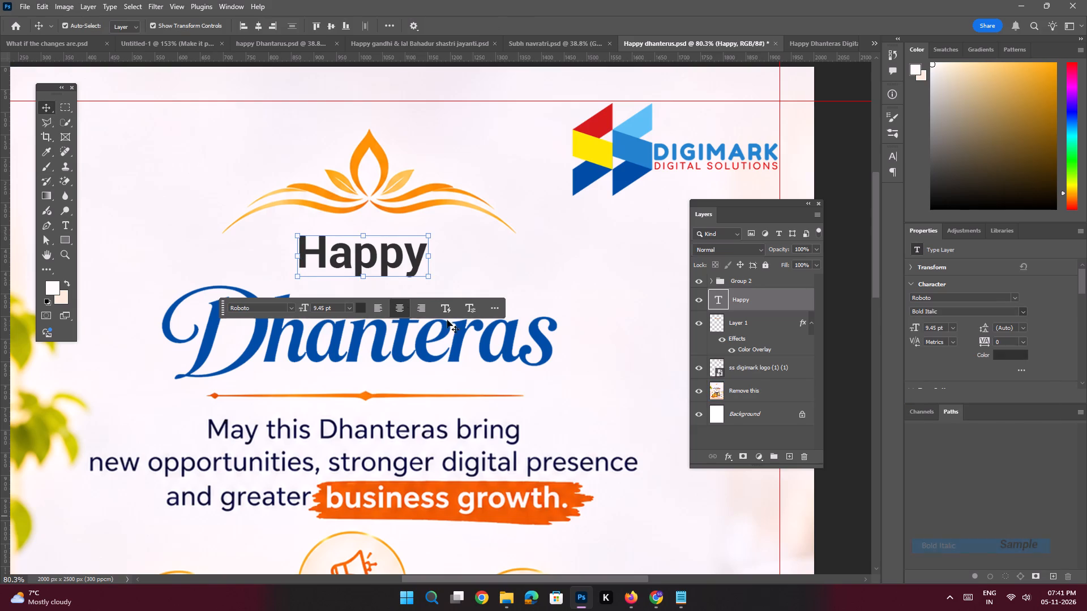
Move the Happy text down close to the Dhanteras lettering and align their horizontal centres.
shift+drag(375, 256, 376, 278)
click(404, 345)
click(399, 333)
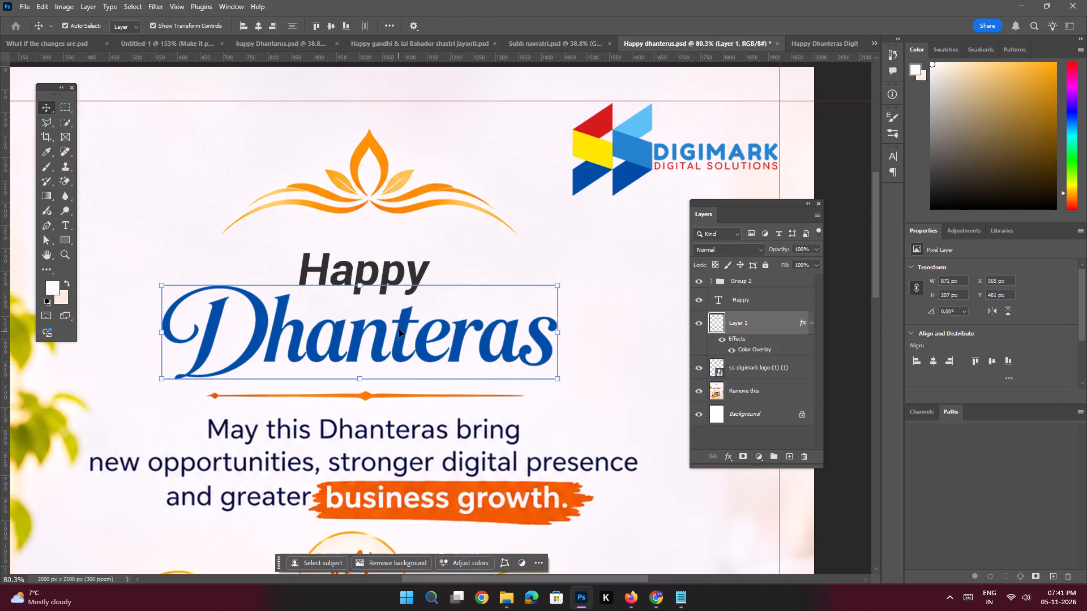
shift+click(388, 268)
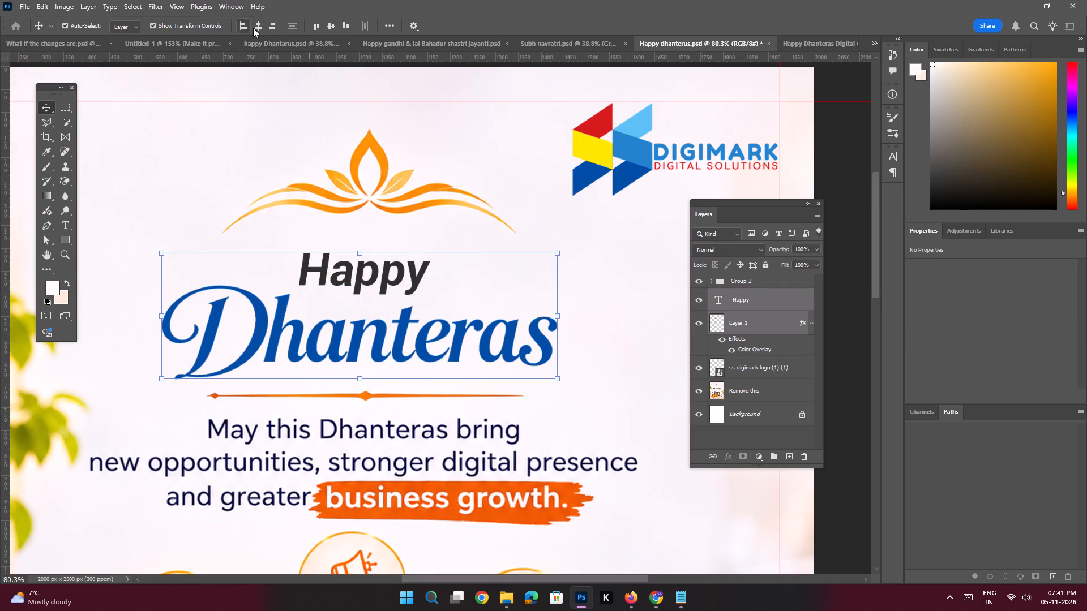
click(259, 26)
click(399, 343)
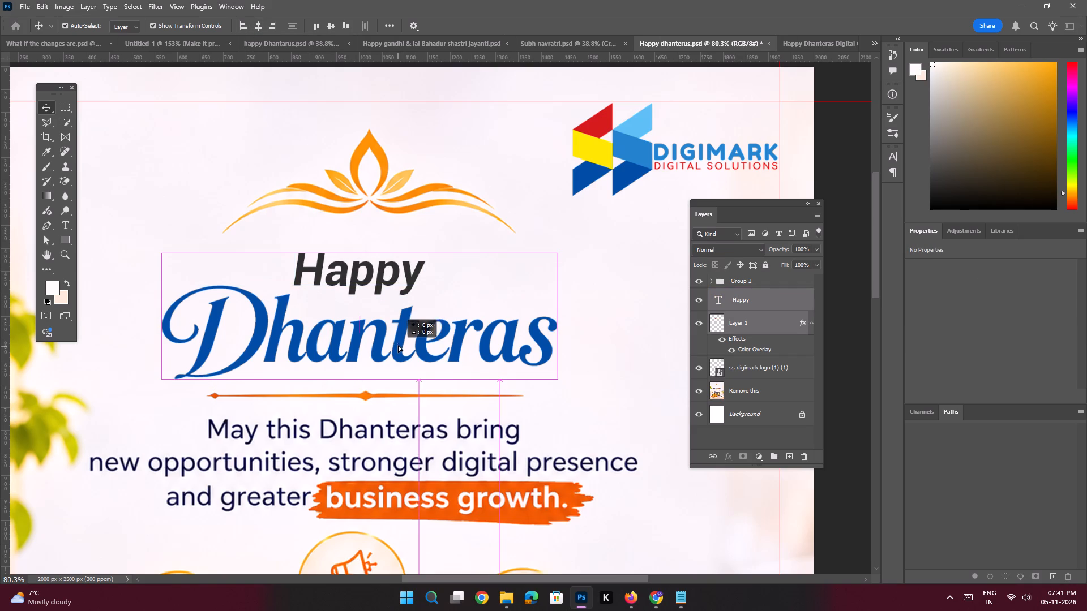
Set the Happy text's font size to 8 pt.
key(space)
ctrl+drag(423, 296, 373, 278)
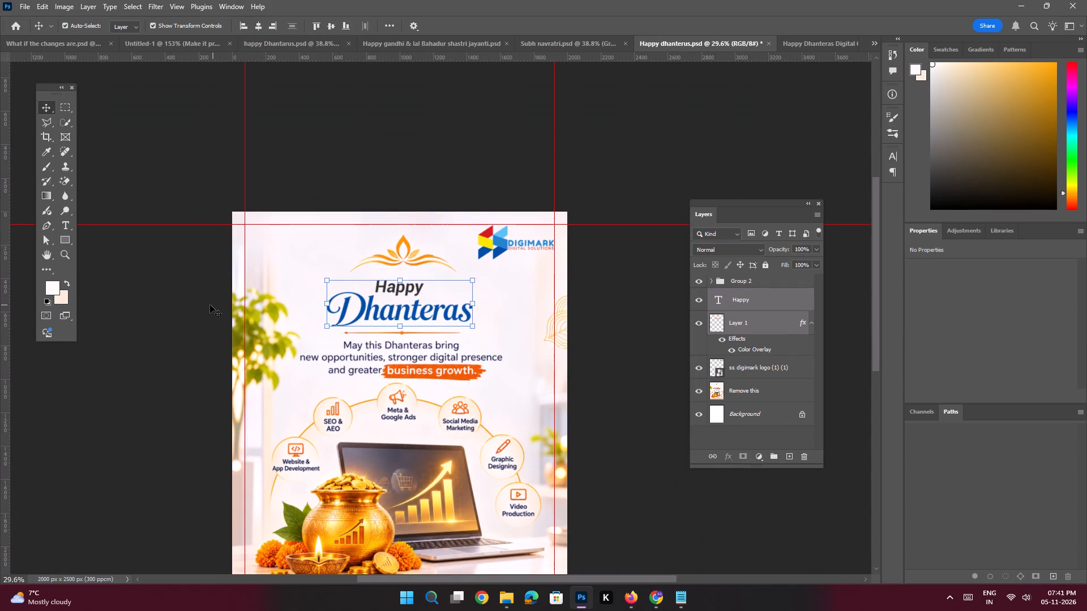
click(207, 305)
key(space)
ctrl+drag(395, 287, 434, 368)
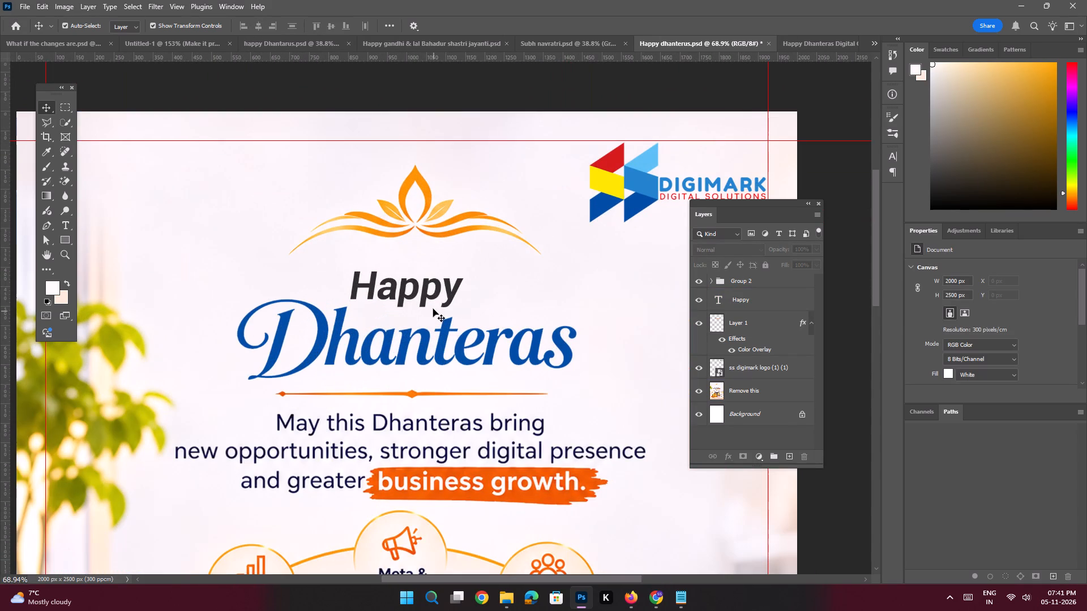
click(429, 291)
drag(937, 326, 922, 322)
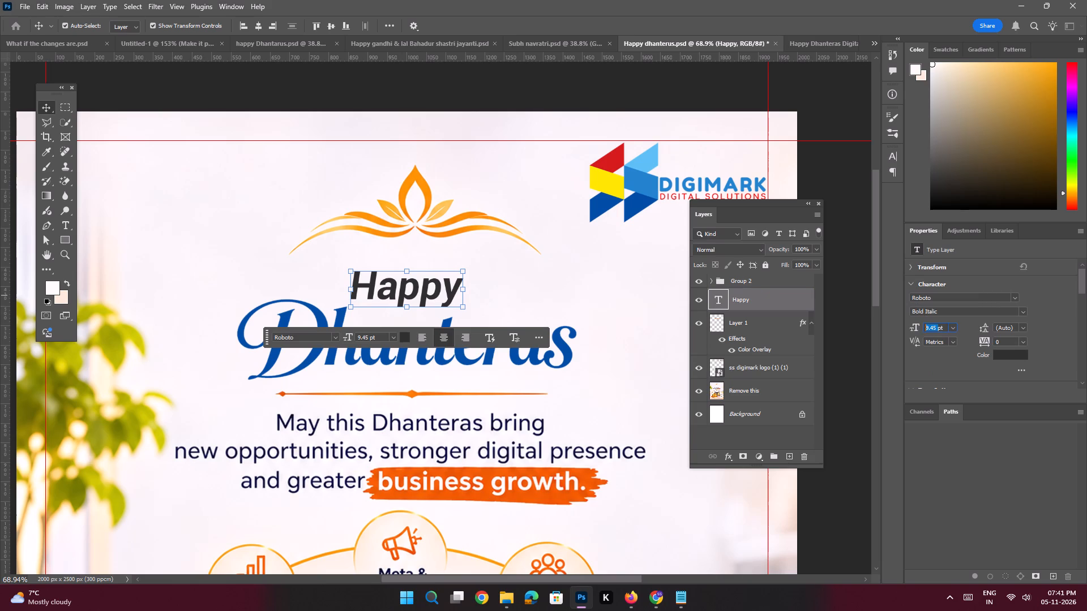
drag(922, 322, 894, 309)
key(8)
key(Return)
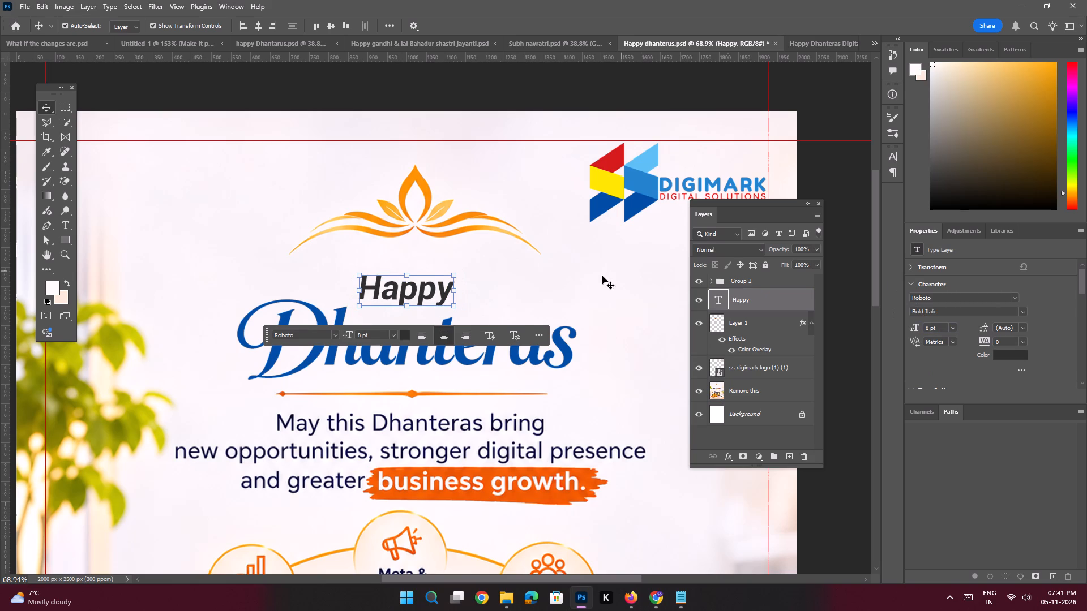
Move the Happy text straight down so it sits tightly against the Dhanteras lettering.
shift+drag(439, 289, 439, 295)
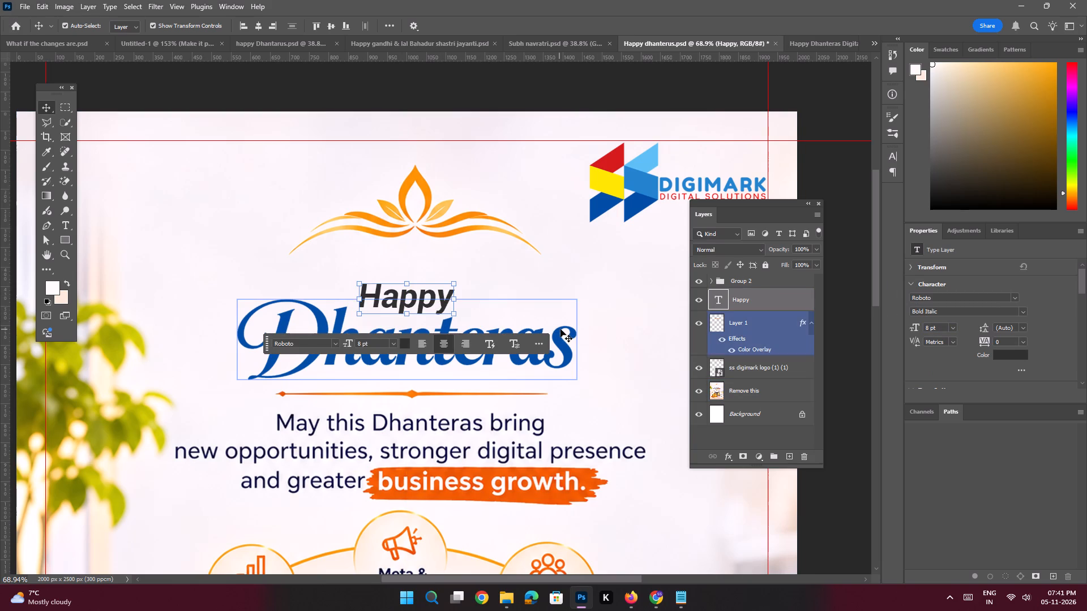
Move the Happy and Dhanteras layers together up 10 px overall and enlarge them slightly about their centre.
shift+click(560, 329)
key(shift+Up)
key(shift+Up)
key(shift+Up)
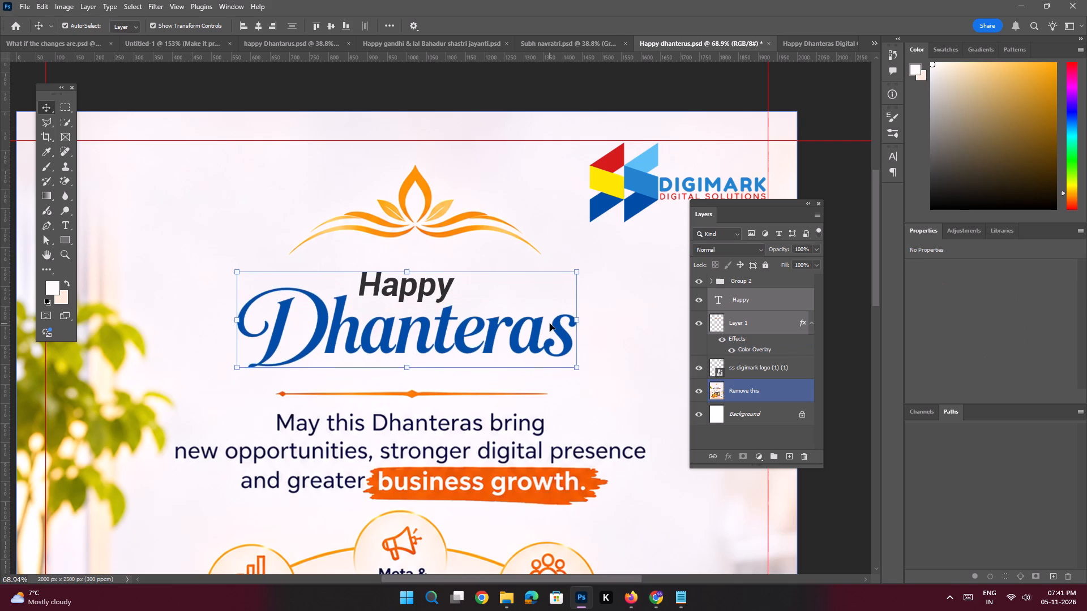
key(shift+Down)
key(shift+Down)
alt+drag(576, 377, 581, 379)
key(Return)
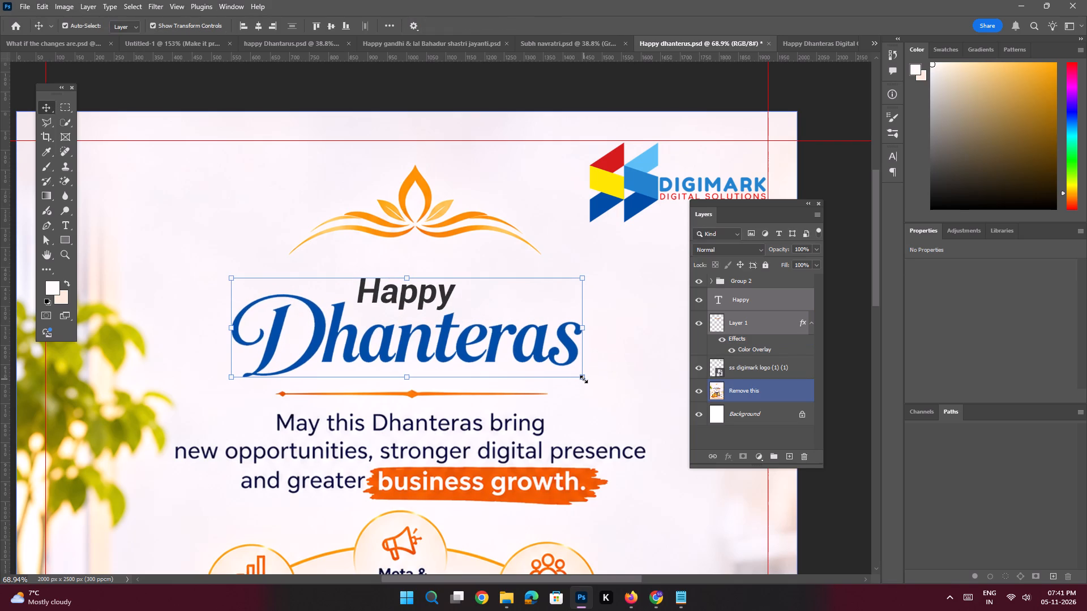
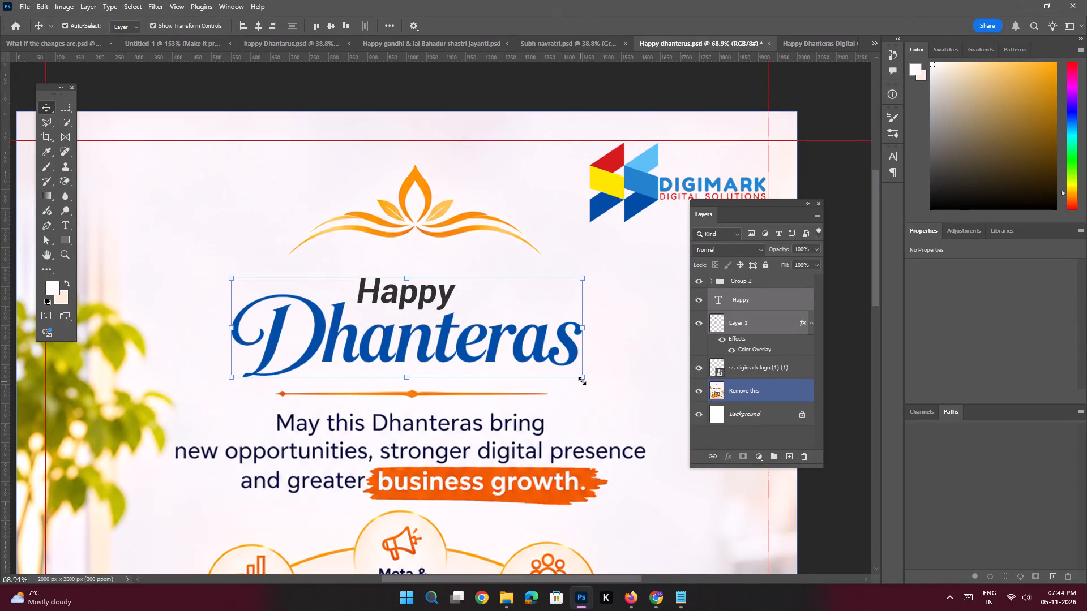
Enlarge the Happy and Dhanteras layers together to about 104% around their centre and move them slightly up.
alt+drag(582, 381, 589, 383)
shift+drag(451, 332, 451, 331)
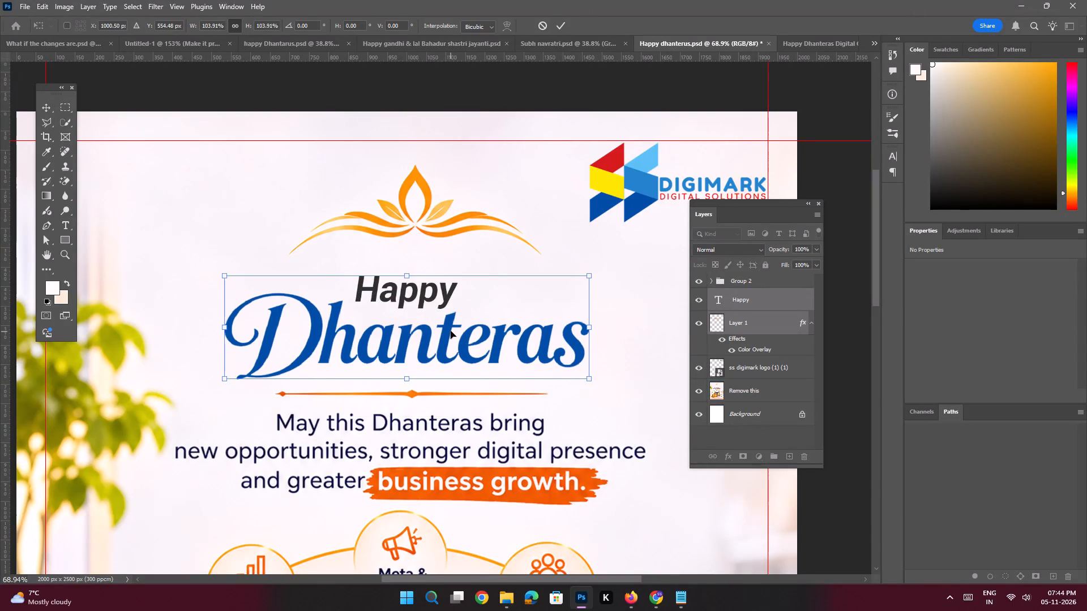
shift+drag(451, 331, 451, 326)
key(Return)
key(space)
key(space)
key(space)
key(space)
key(space)
key(space)
key(space)
click(449, 325)
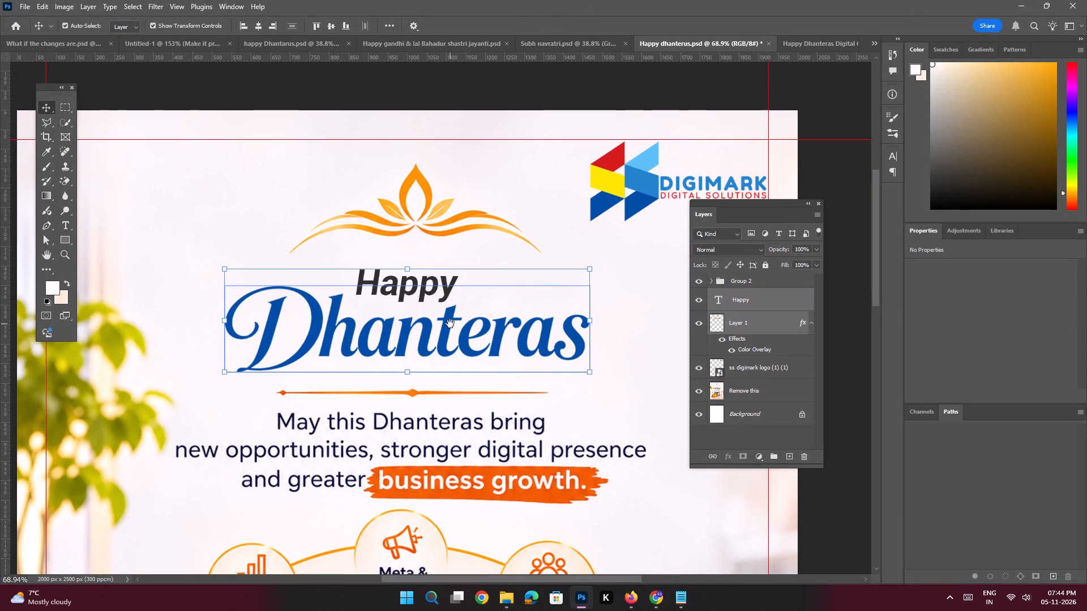
click(470, 88)
Set the Happy text's font style to Roboto Medium Italic.
click(434, 280)
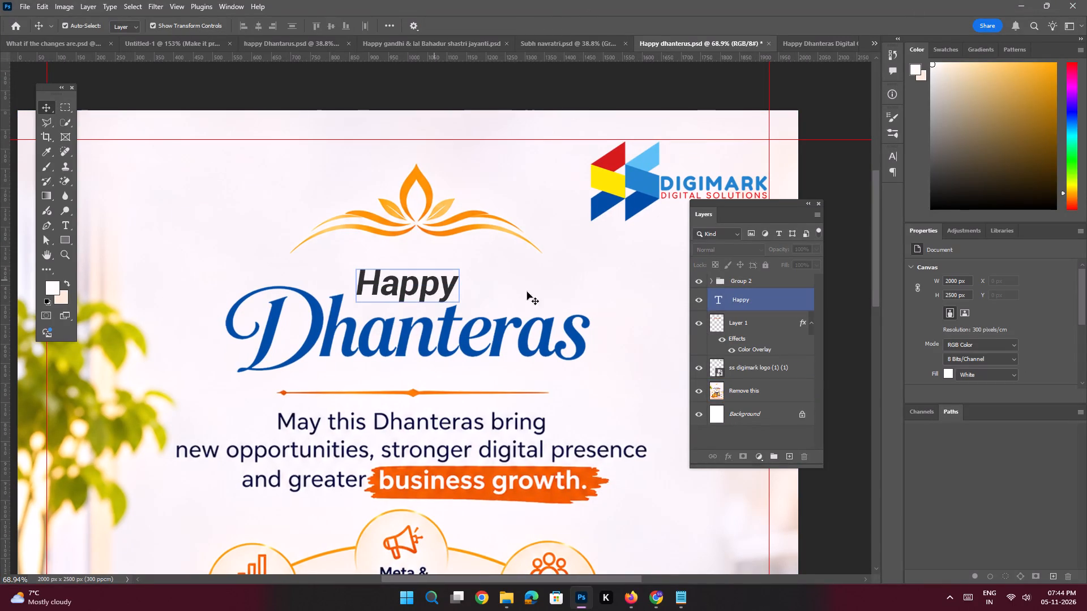
click(1026, 313)
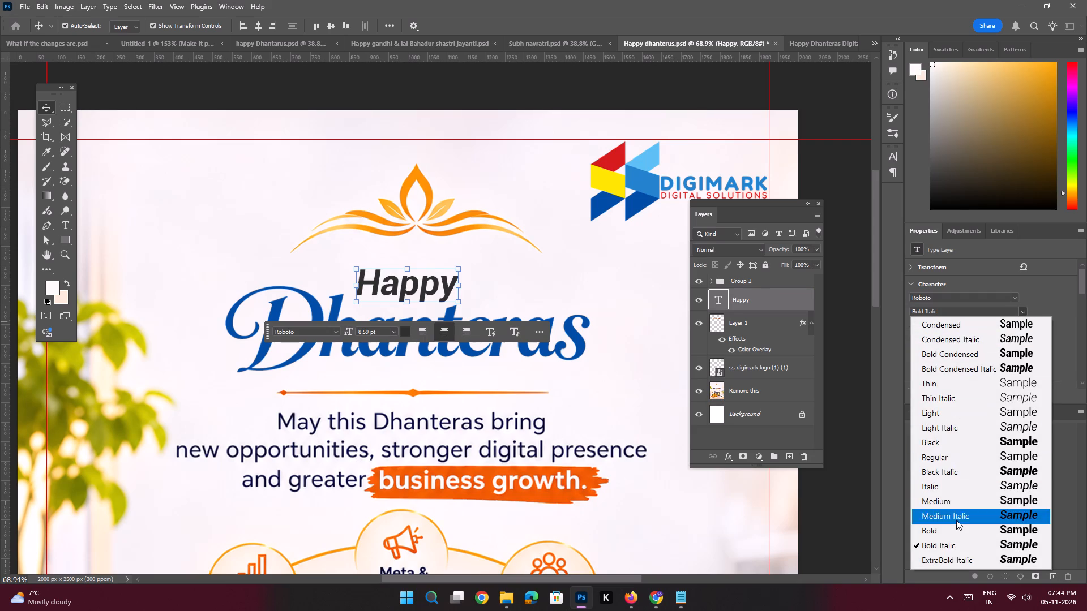
click(955, 519)
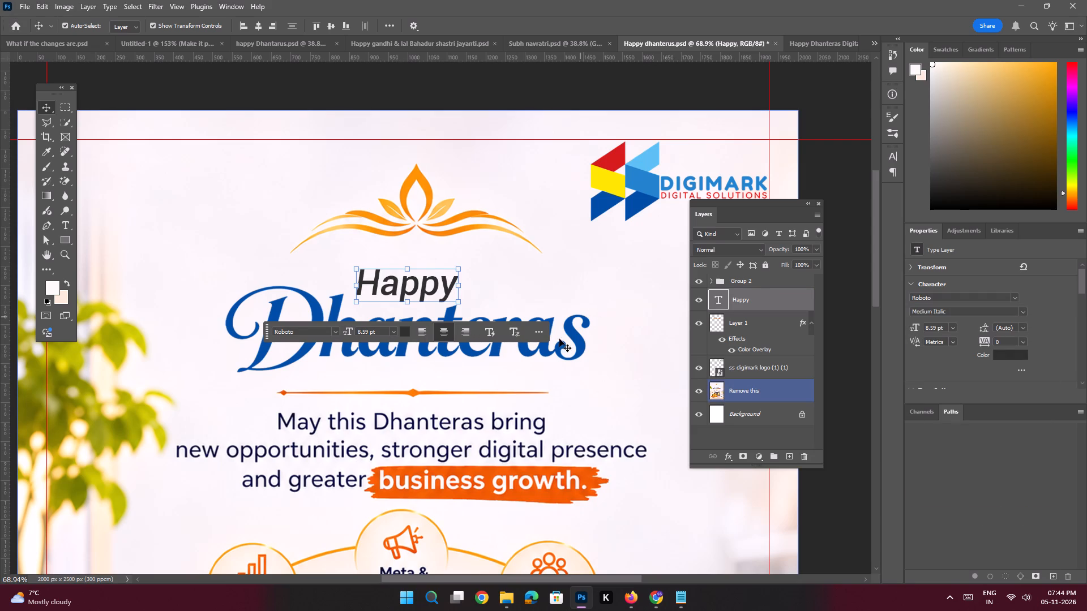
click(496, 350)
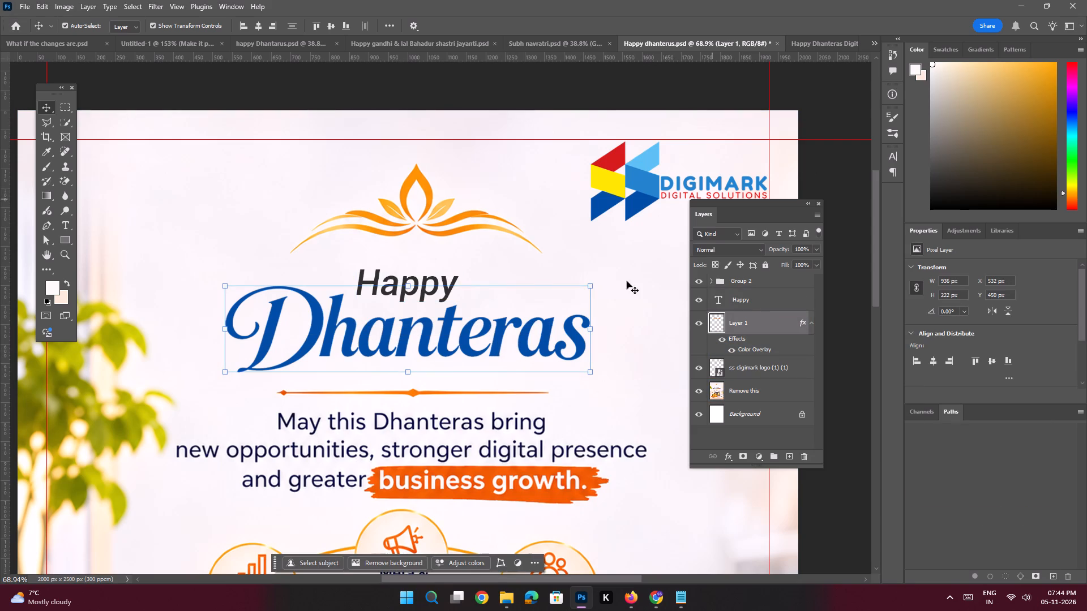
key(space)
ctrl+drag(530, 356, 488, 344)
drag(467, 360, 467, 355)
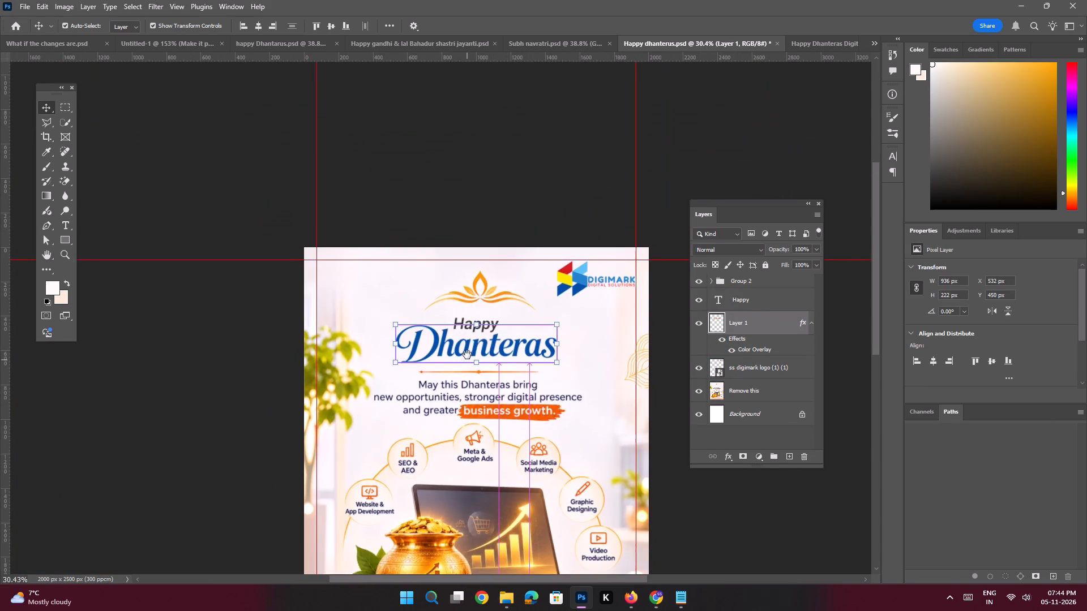
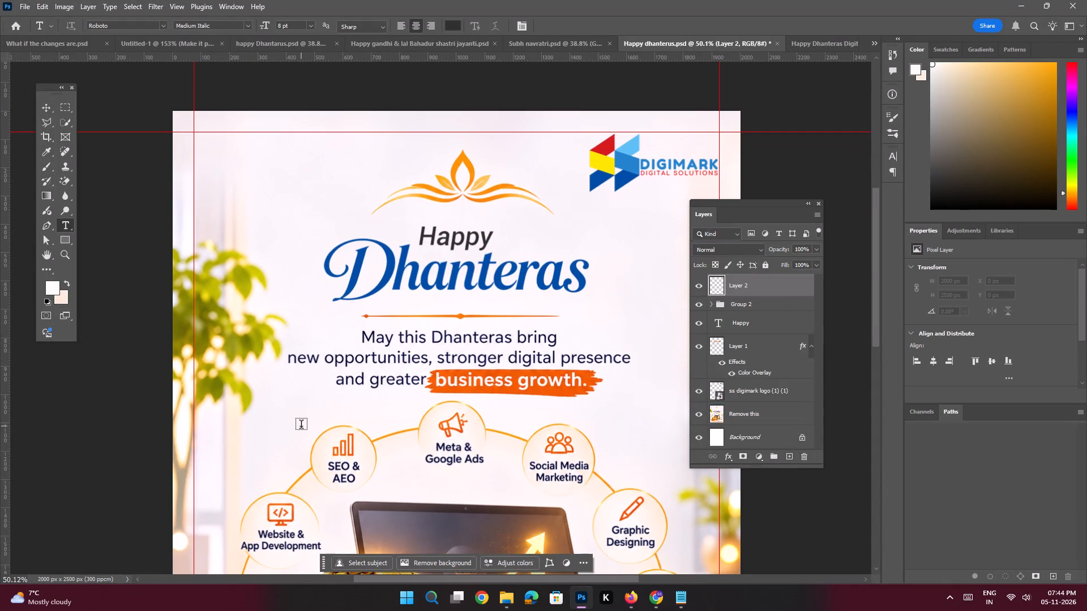
Paste the copied greeting as a new text layer below the "business growth." line and set it to Roboto Regular, 6 pt.
key(ctrl+v)
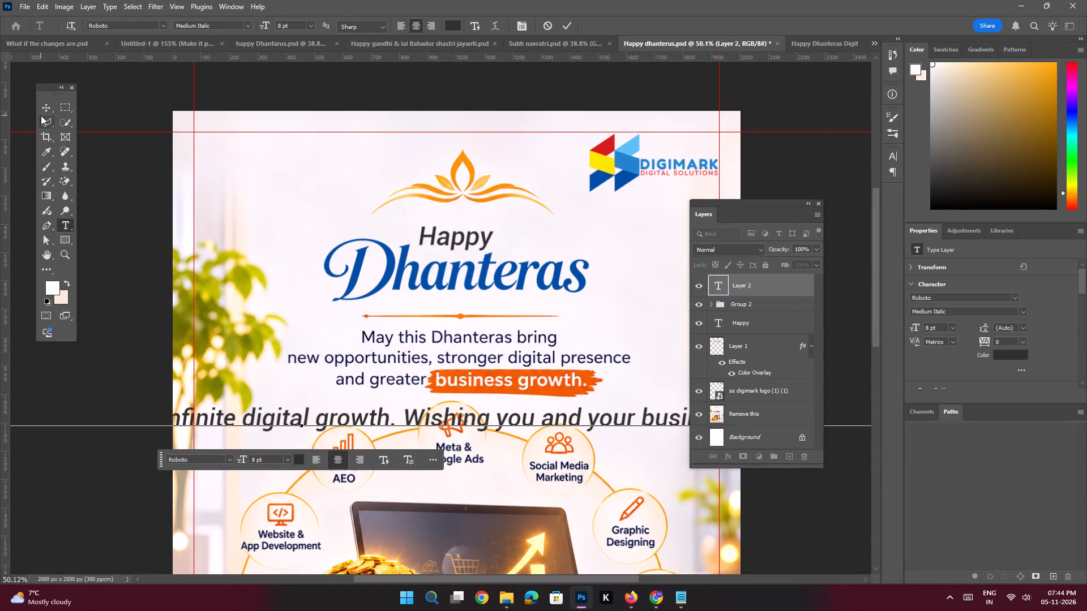
click(44, 109)
click(1023, 310)
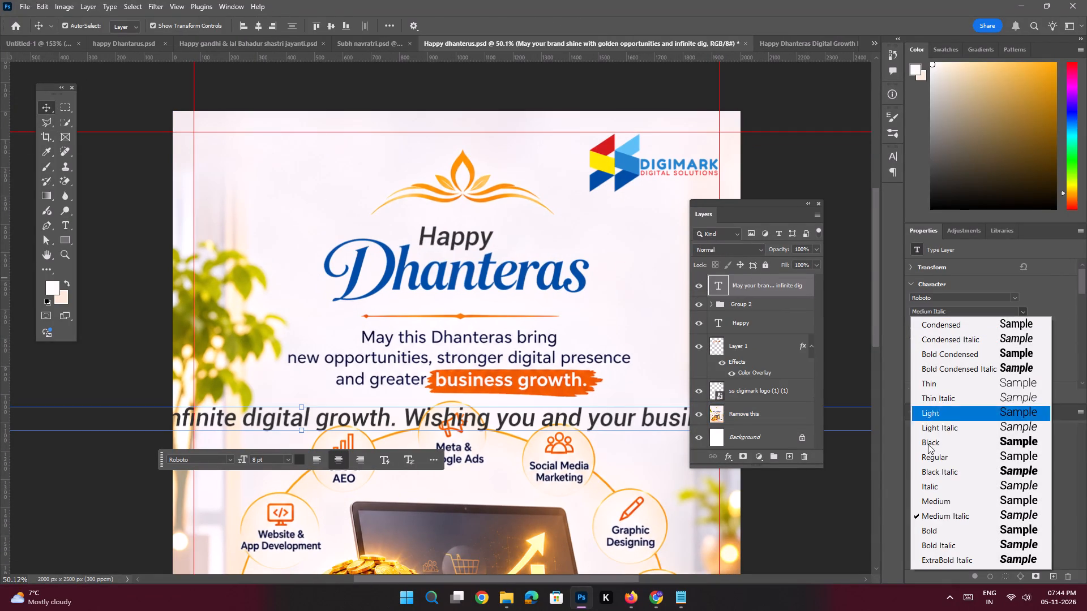
click(937, 463)
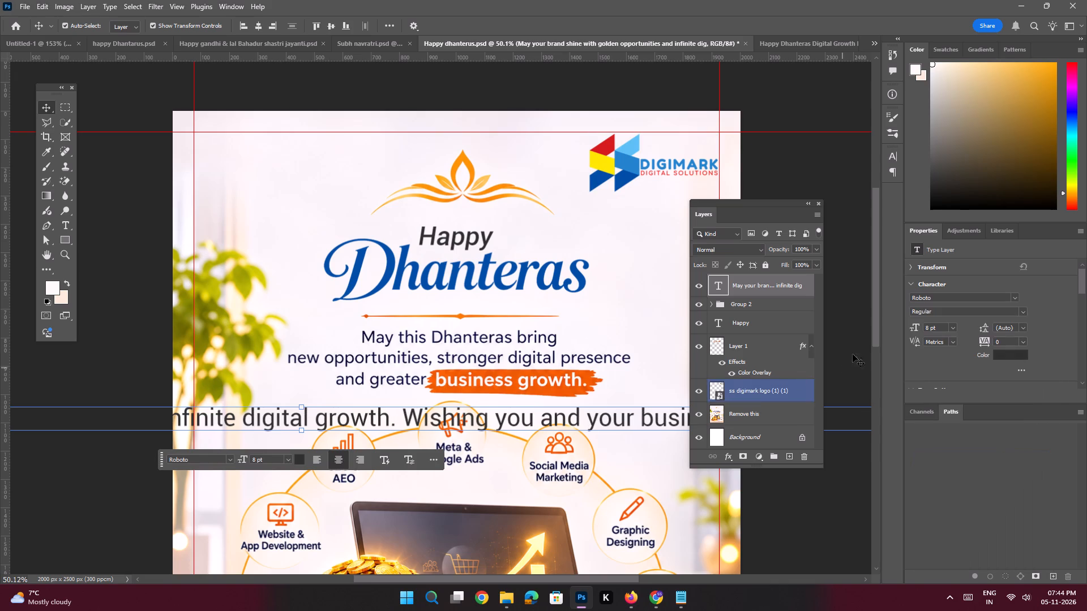
drag(928, 327, 899, 316)
key(6)
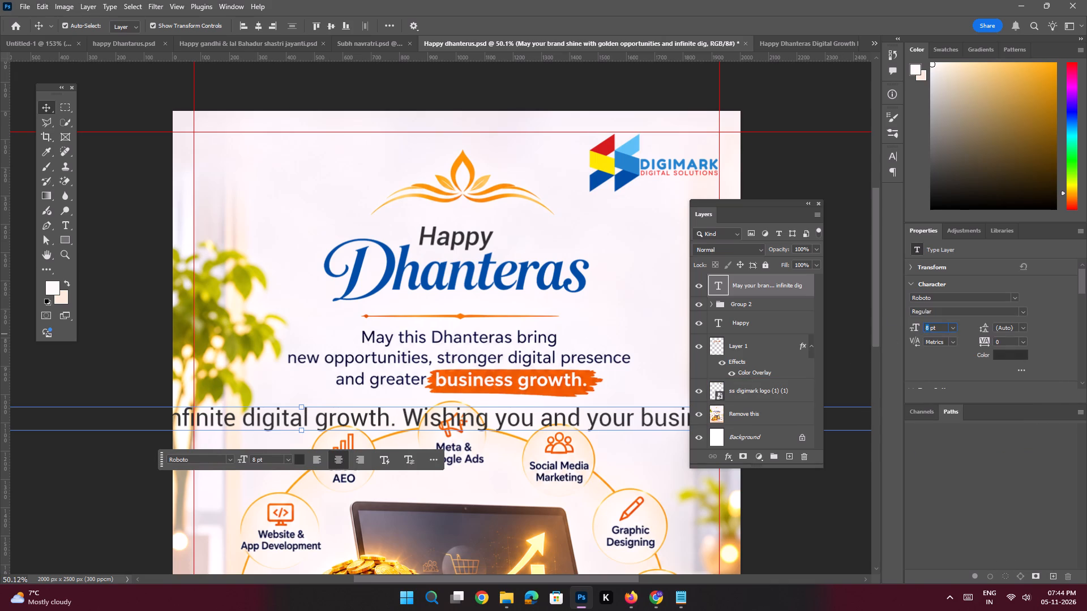
key(Return)
Bring the start of the pasted greeting into view on the poster and insert a line break after "May your brand shine with".
drag(277, 416, 554, 421)
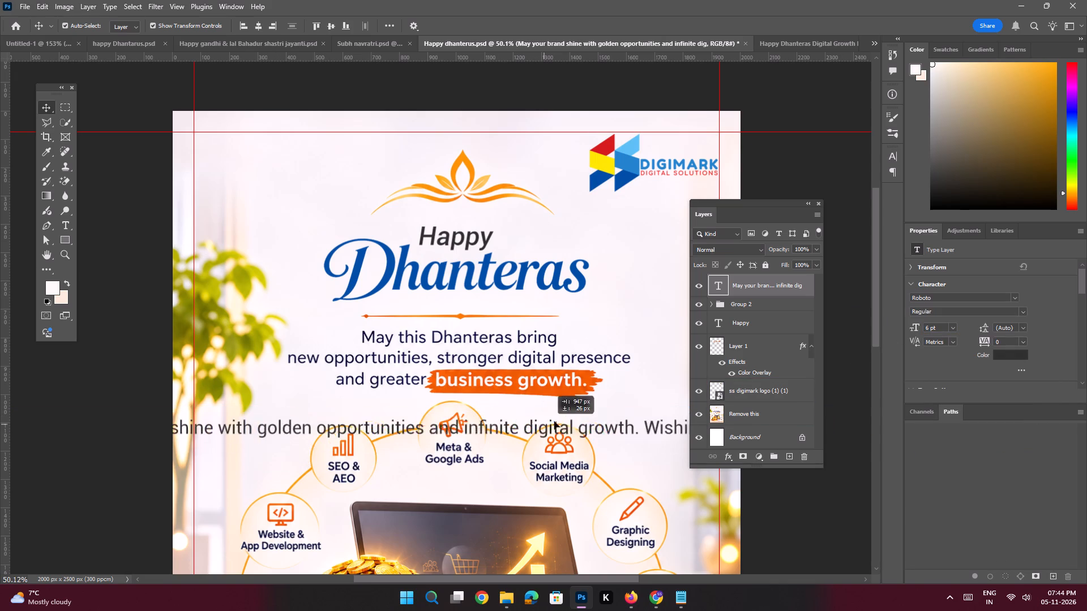
drag(554, 421, 580, 414)
click(323, 418)
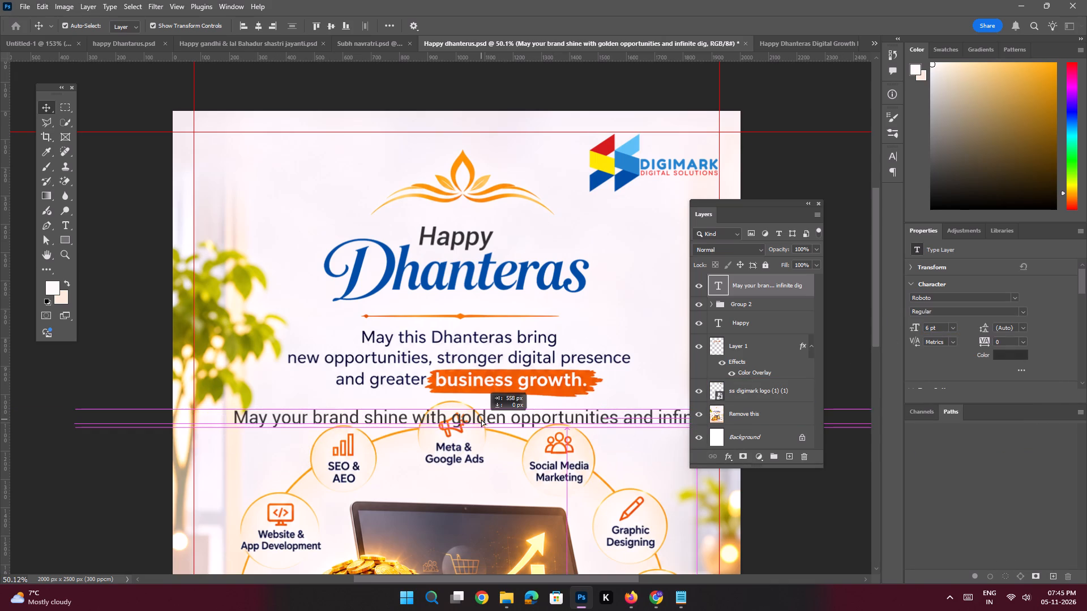
double_click(453, 415)
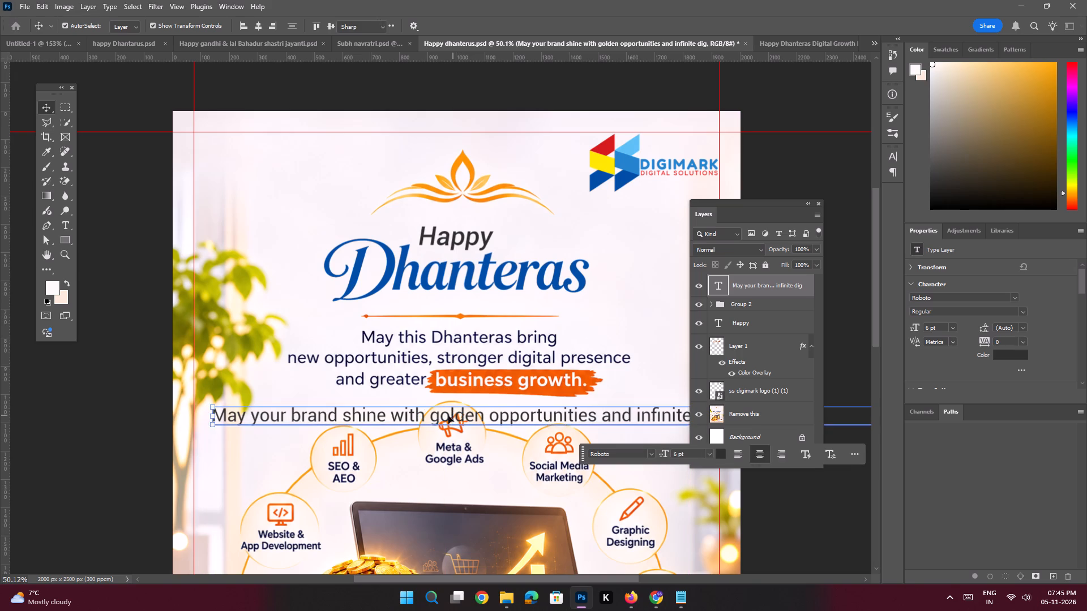
click(433, 417)
key(Return)
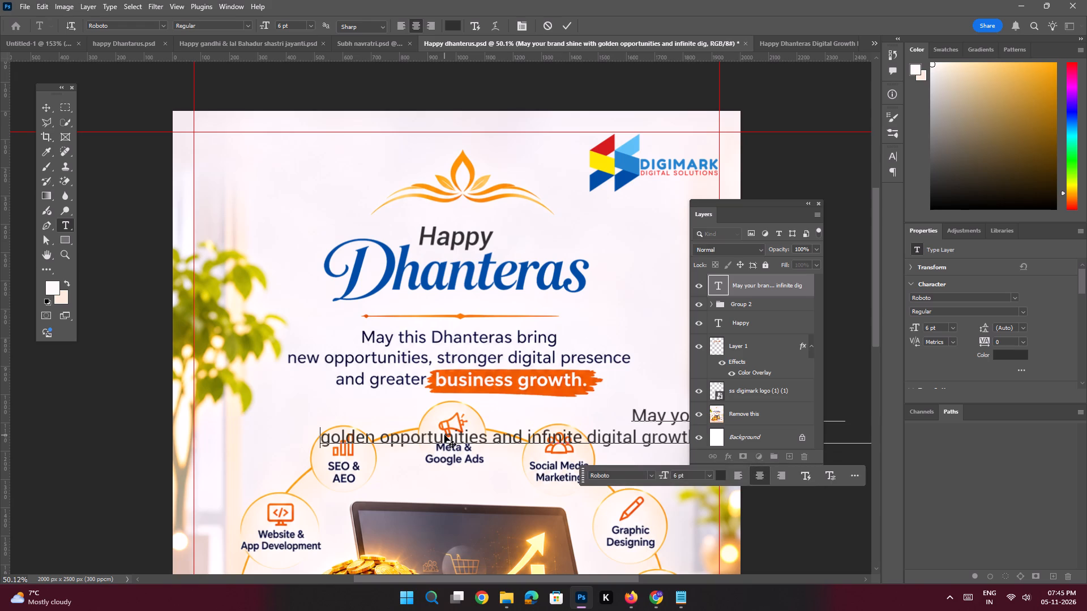
key(Return)
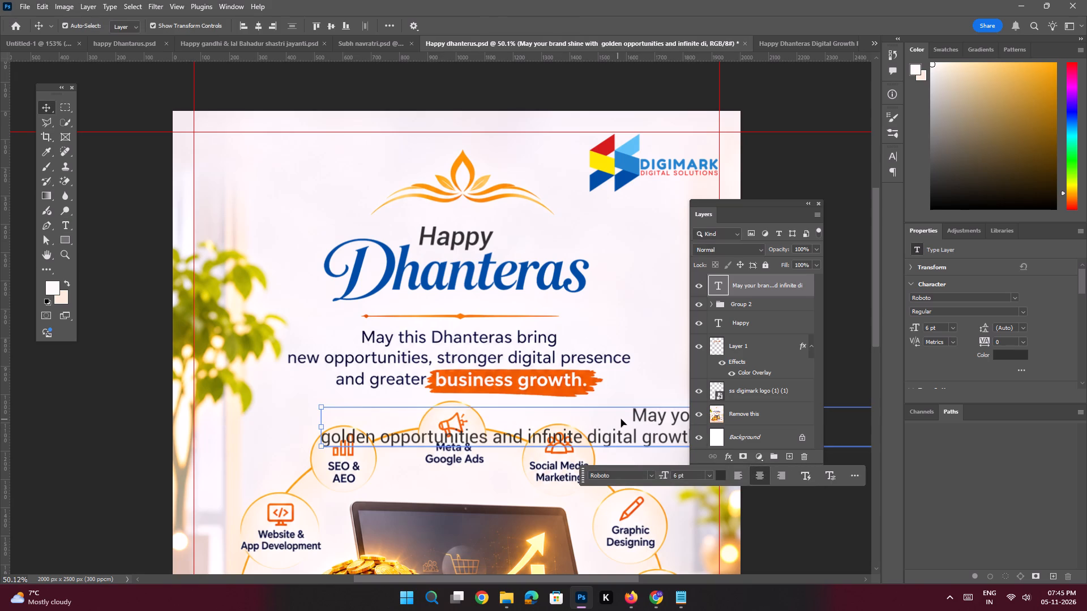
Shift the greeting sideways and insert a line break after "infinite digital growth.", starting a third line with "Wishing you".
shift+drag(634, 419, 341, 414)
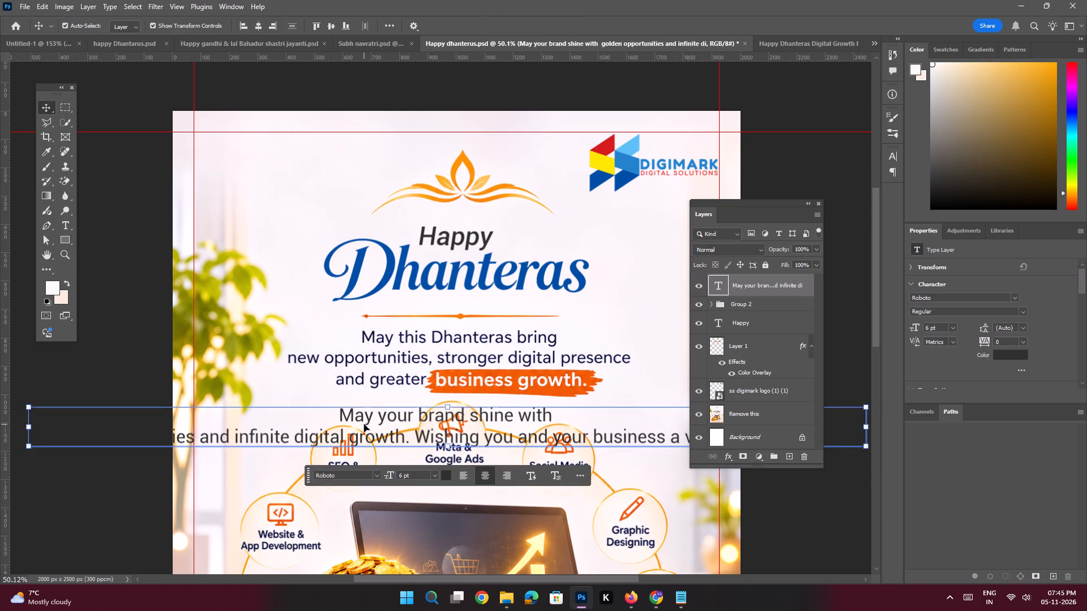
shift+drag(361, 429, 516, 431)
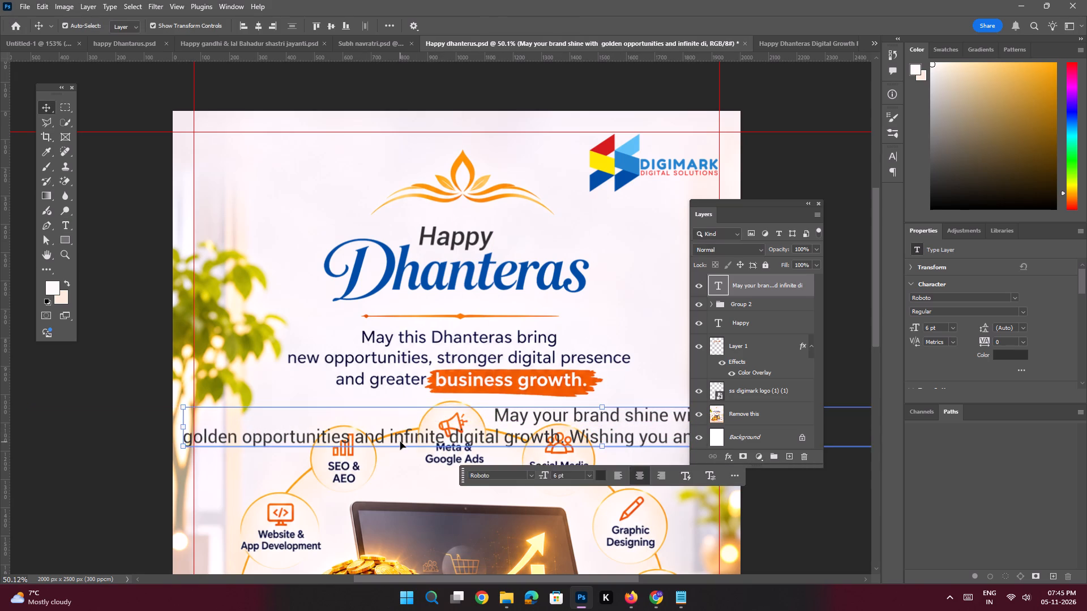
double_click(400, 441)
click(562, 440)
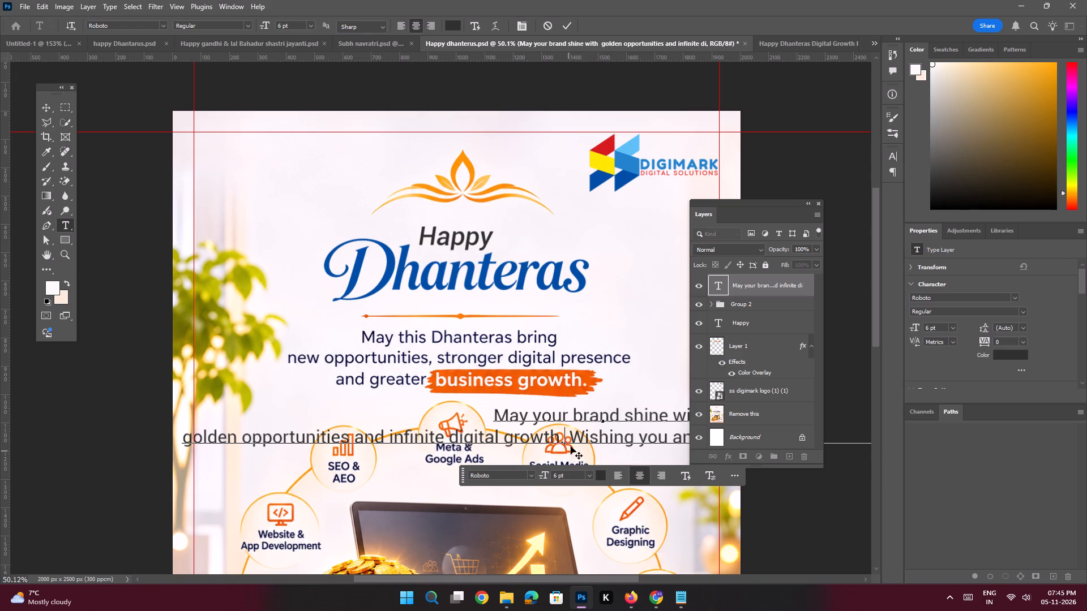
click(571, 439)
key(Return)
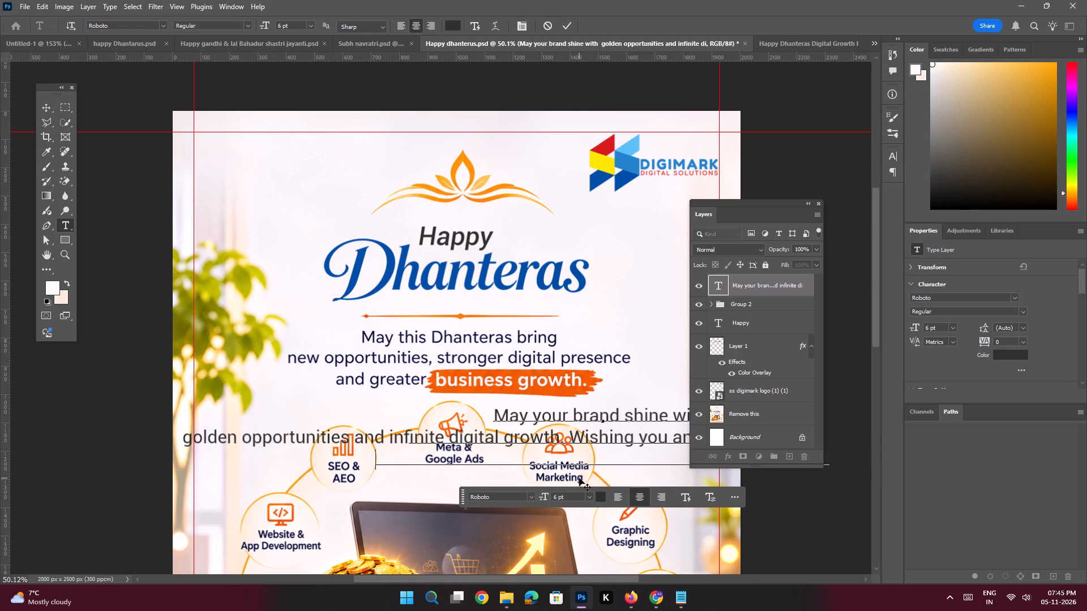
key(Return)
Break the greeting before "a very Happy Dhanteras!" and place the four-line block centred over the old message below the divider.
shift+drag(564, 444, 405, 437)
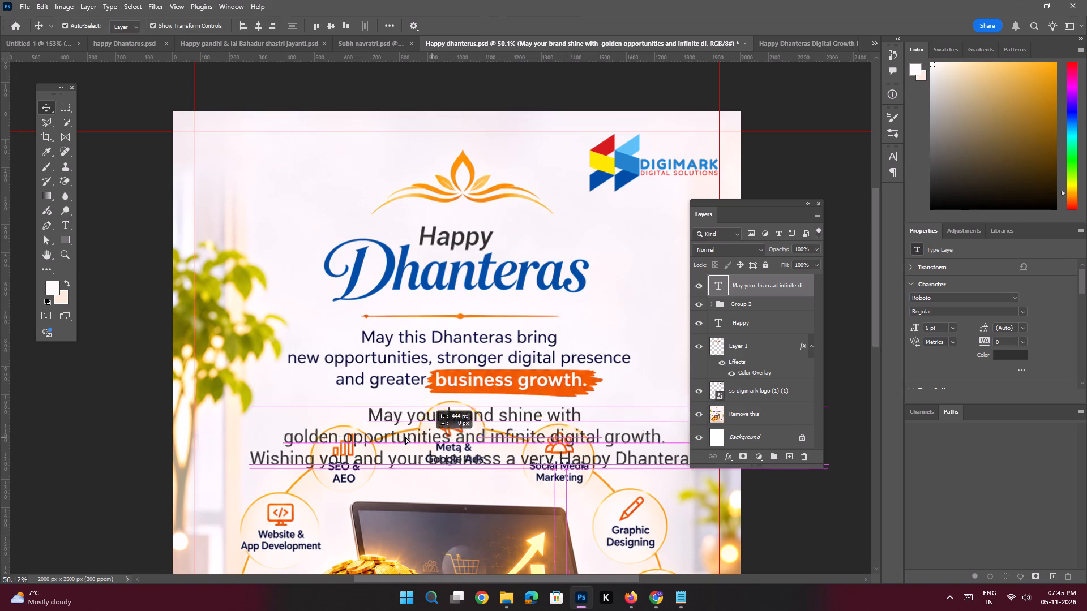
shift+drag(405, 437, 400, 437)
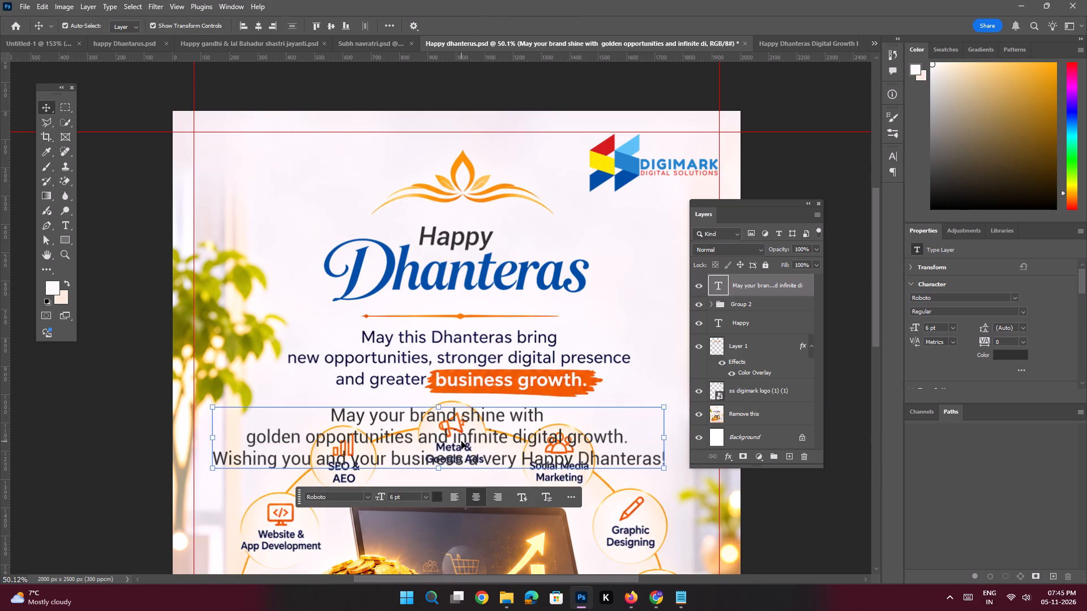
drag(461, 441, 404, 176)
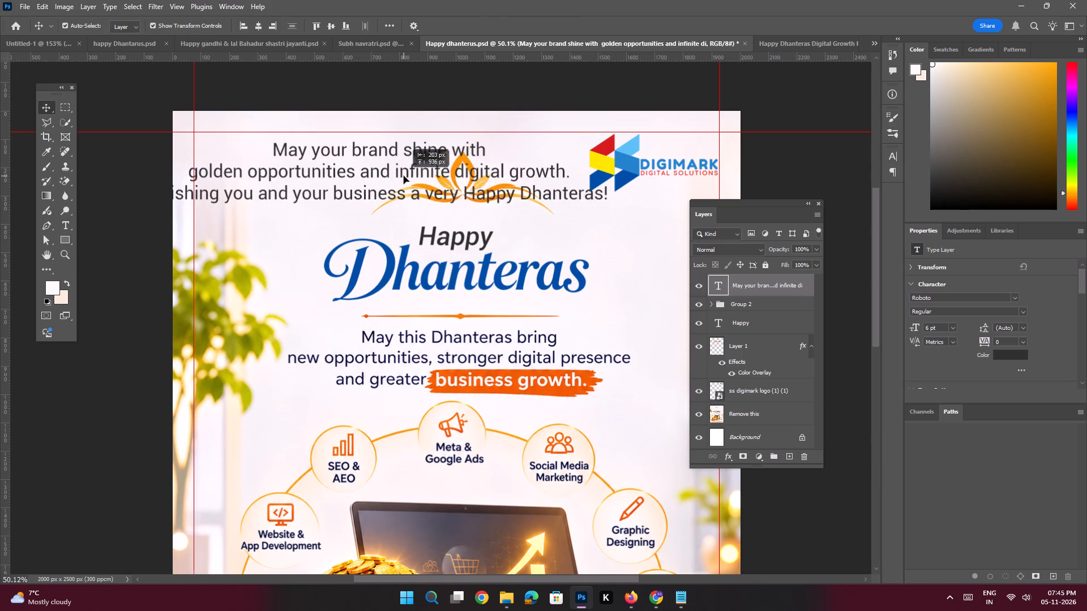
drag(404, 176, 329, 180)
double_click(329, 180)
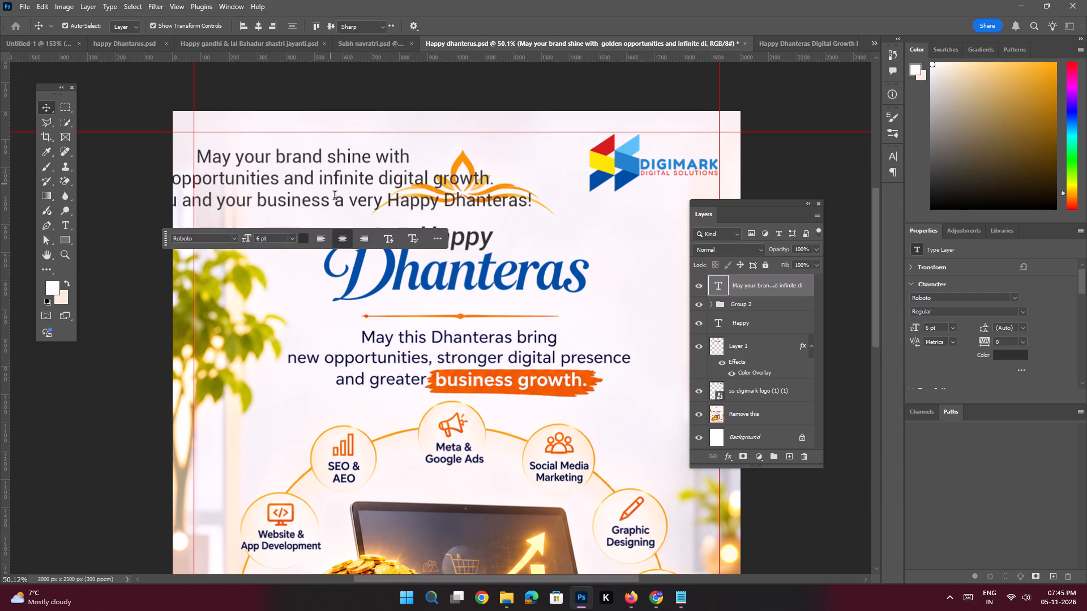
click(335, 197)
key(Return)
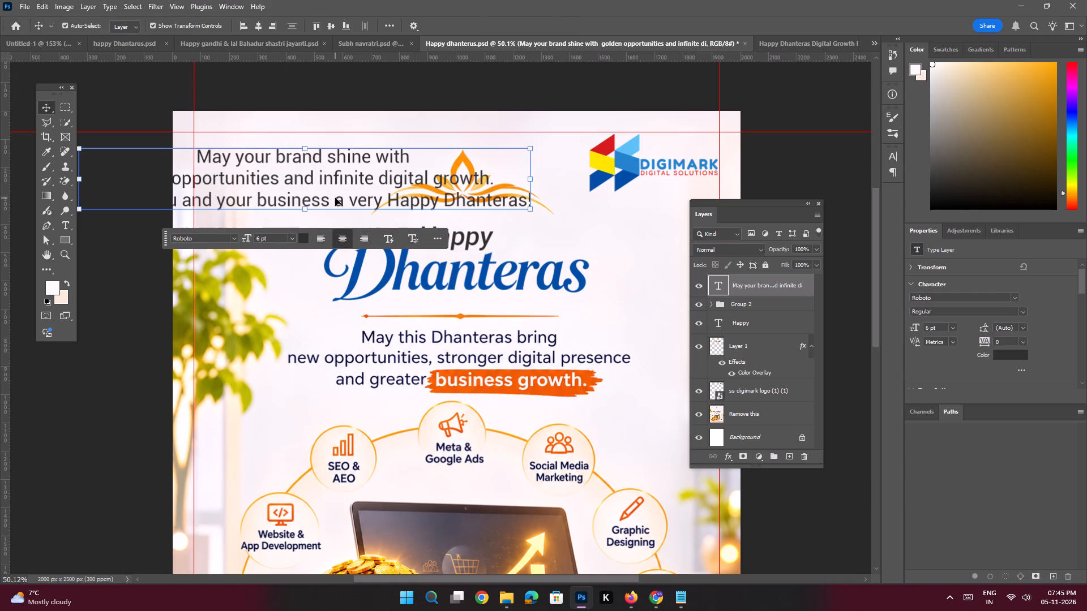
double_click(335, 198)
click(335, 198)
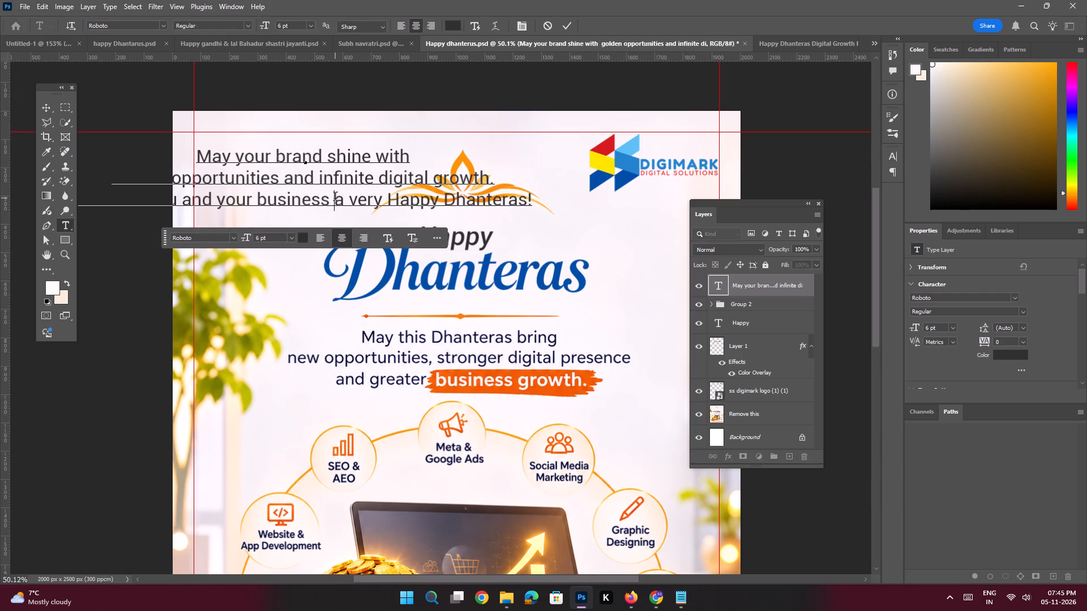
key(Return)
key(Return)
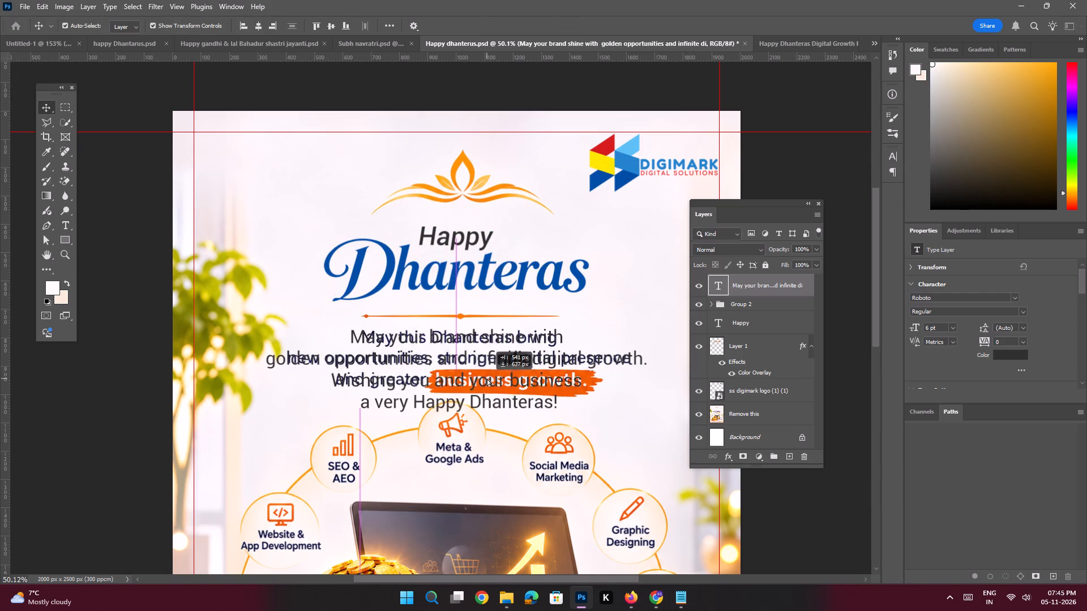
Hide the new "May your brand shine" greeting layer.
click(701, 286)
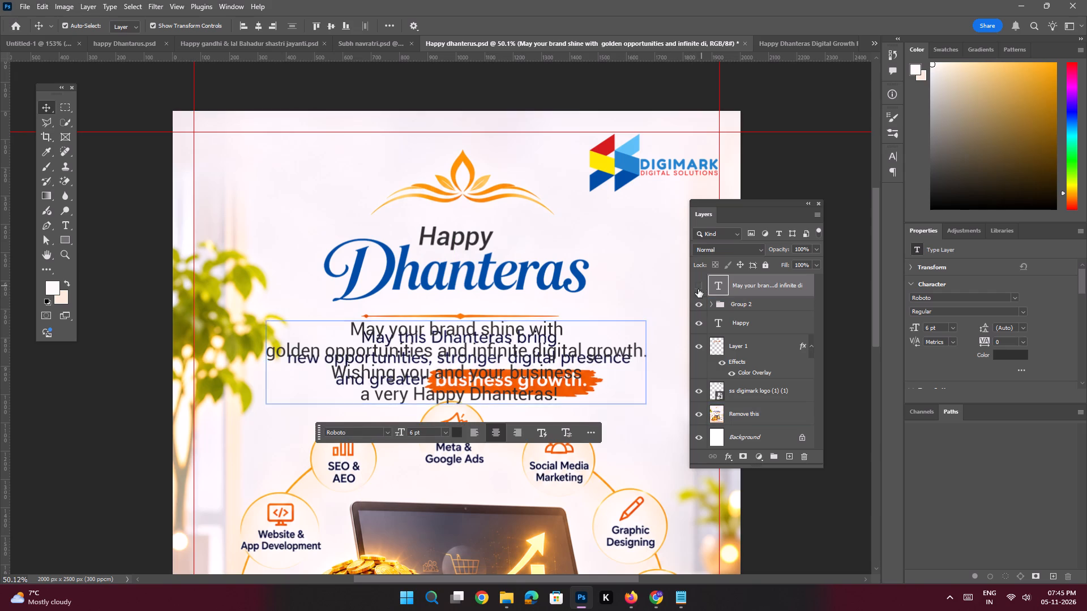
On the Remove this layer, lasso the old three-line message including the orange highlight and run Generative Fill with the prompt "Remove this".
click(638, 314)
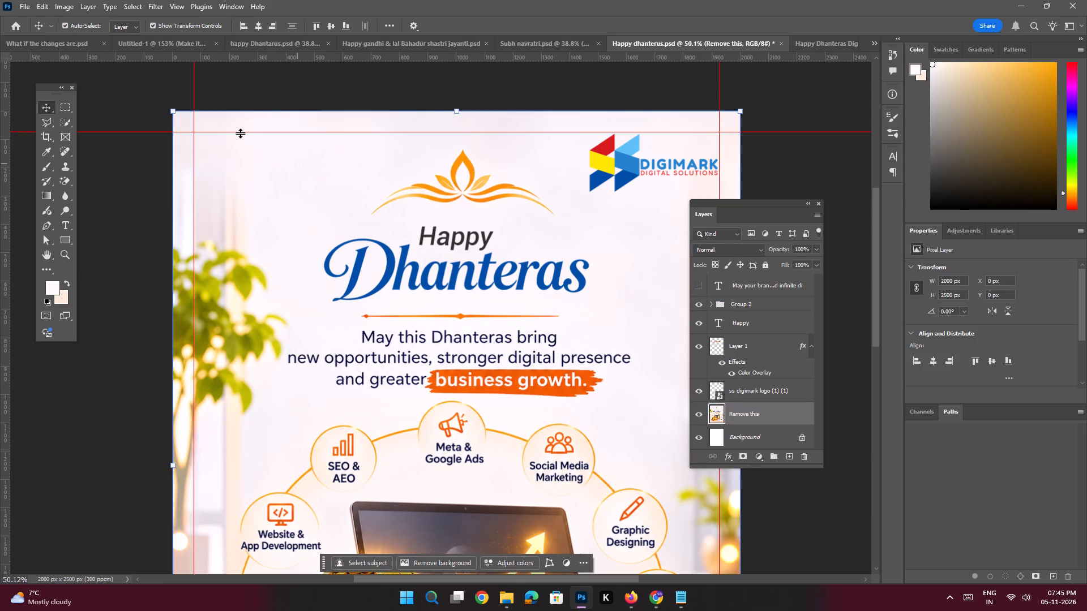
click(46, 117)
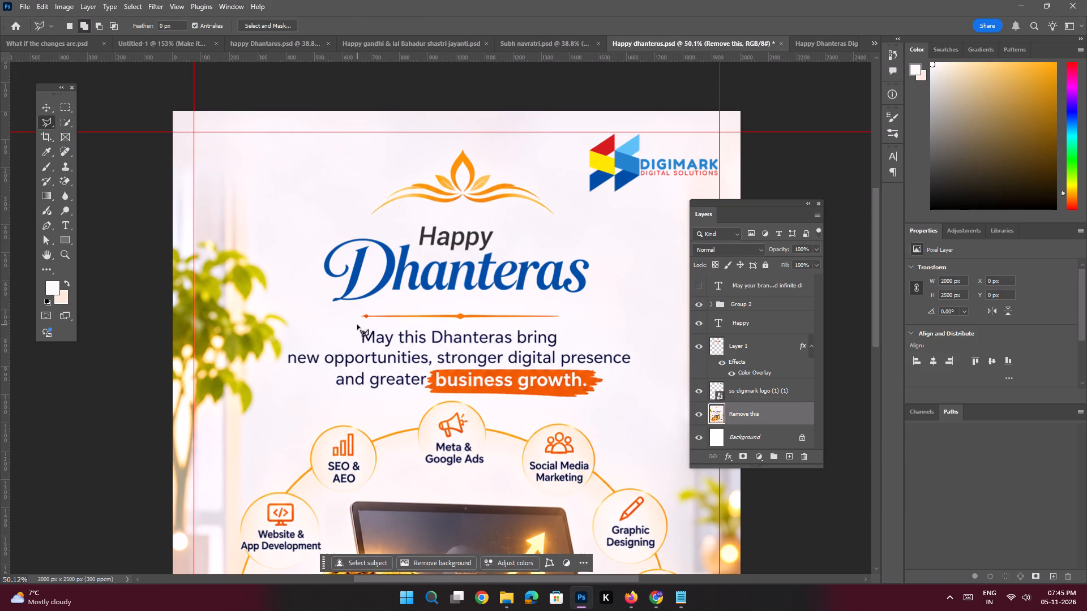
click(357, 325)
shift+click(601, 333)
click(653, 347)
click(644, 372)
click(614, 401)
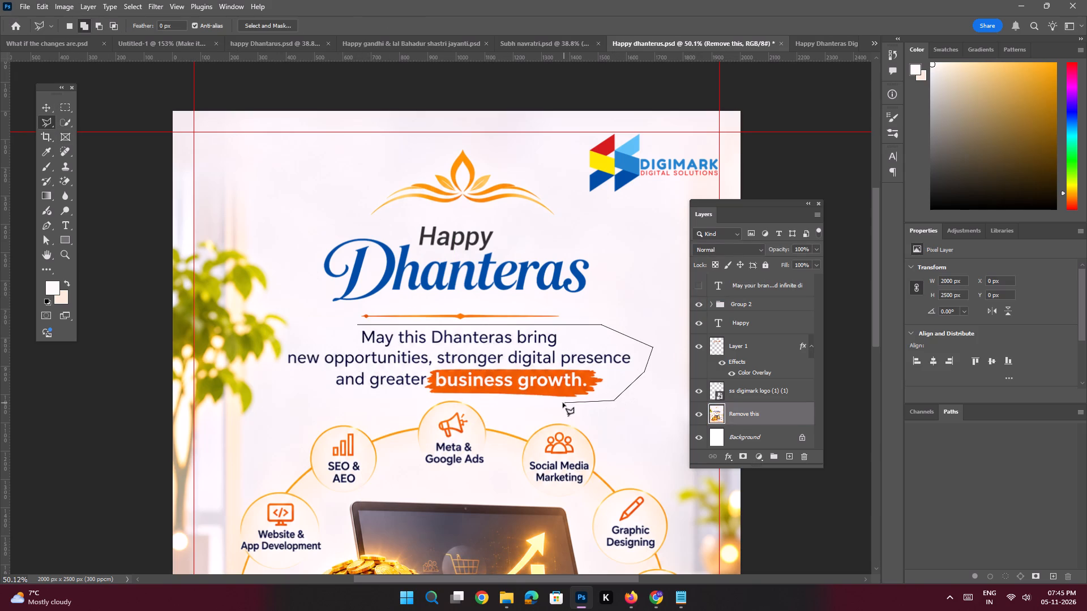
click(563, 403)
click(456, 396)
shift+click(341, 393)
click(288, 383)
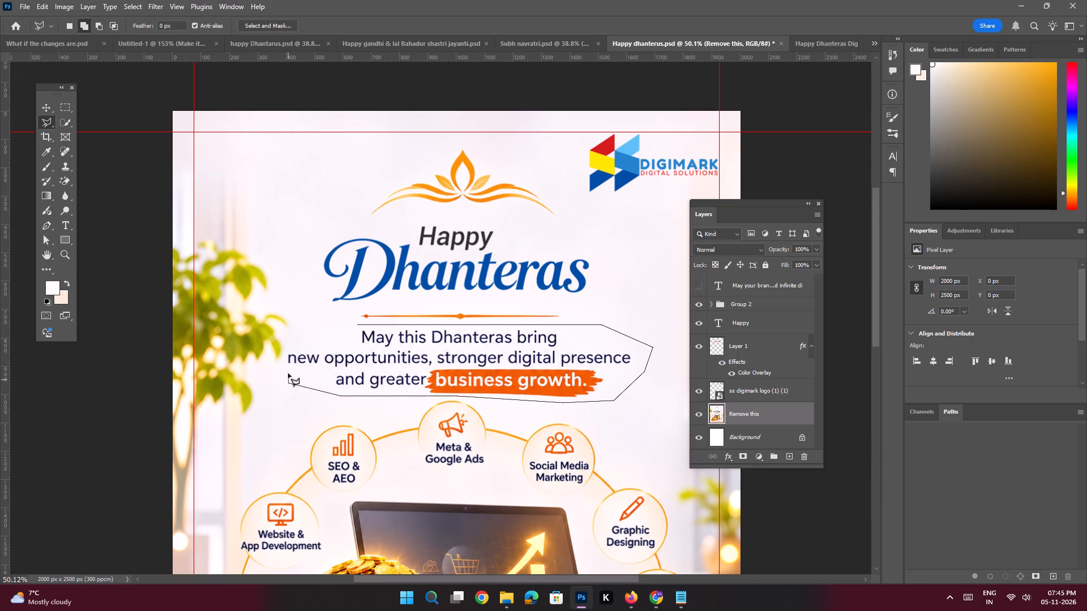
click(283, 360)
click(297, 348)
click(335, 331)
click(359, 324)
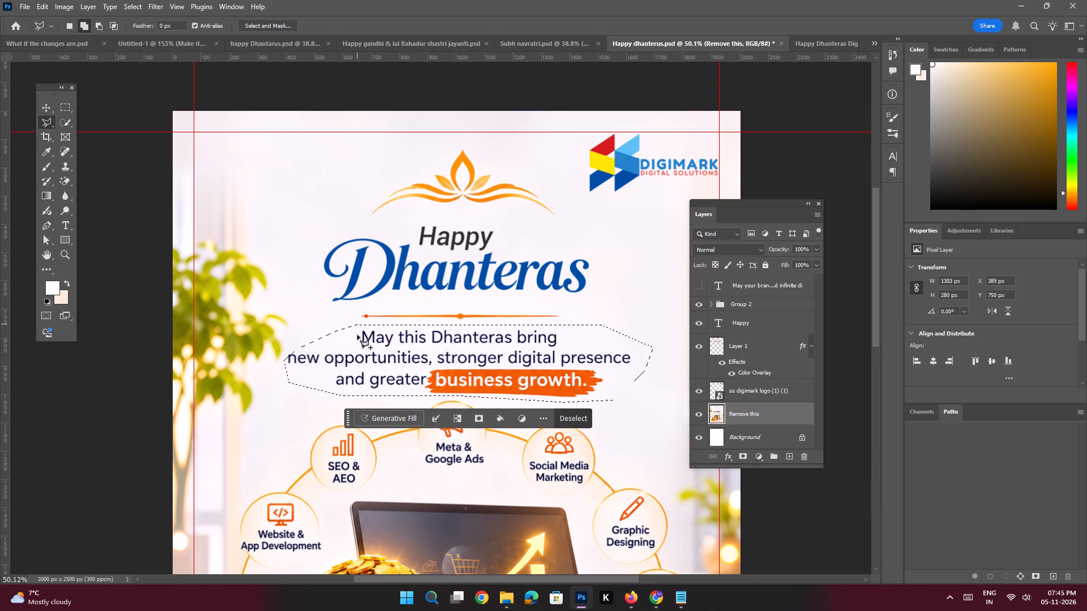
click(389, 417)
text(Remove this)
key(space)
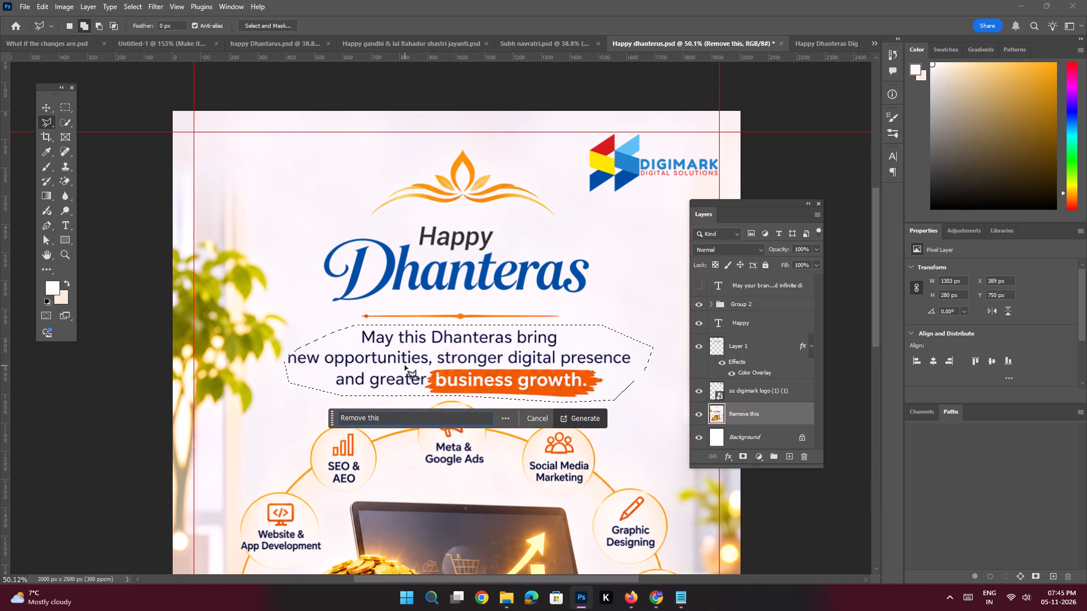
key(Return)
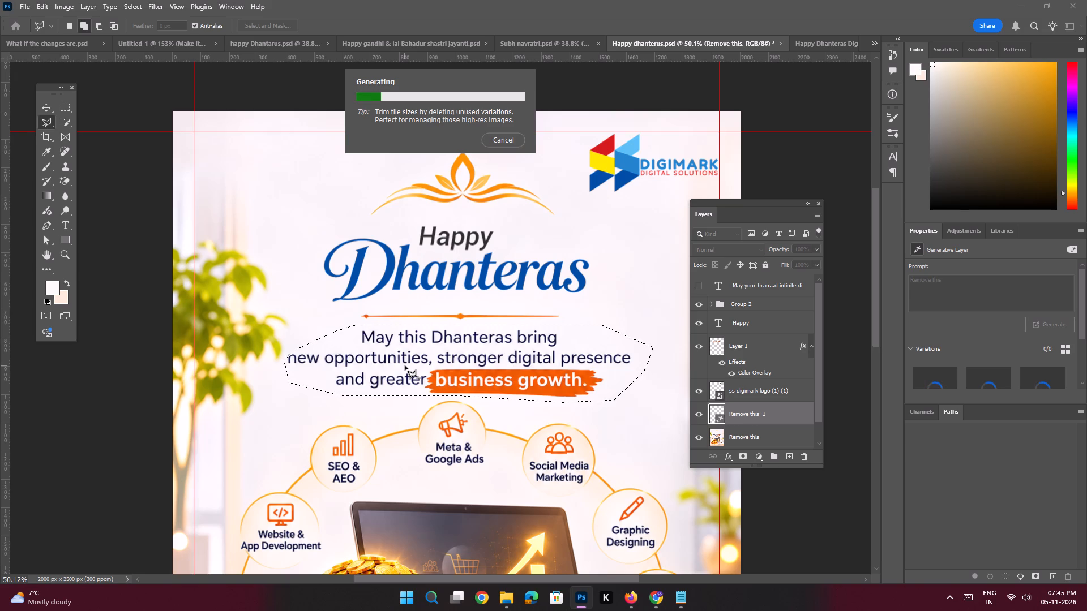
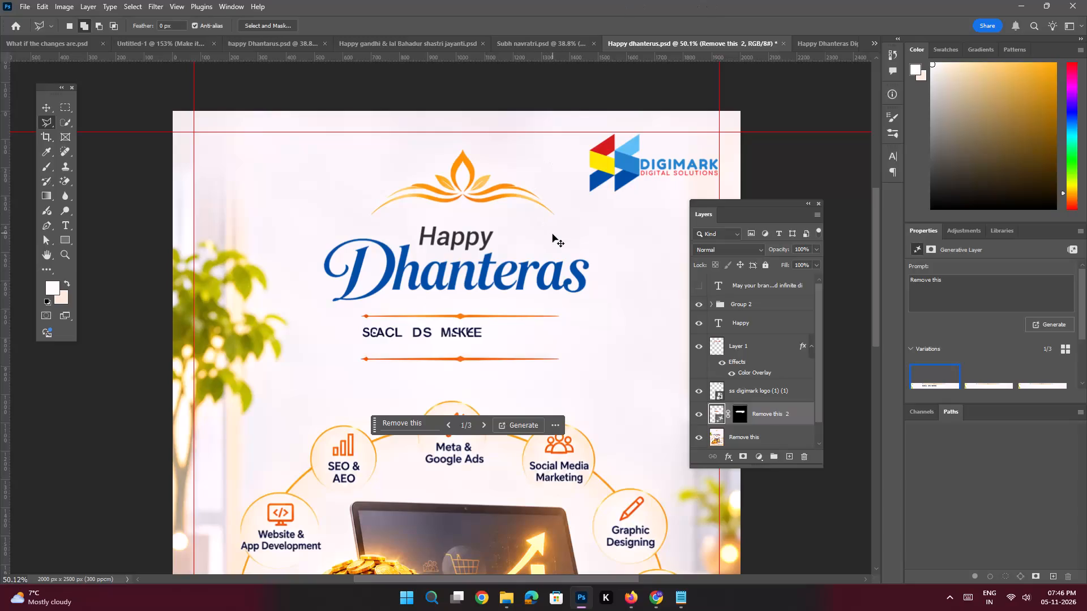
Undo the generative removal, restore the lasso around the old three-line message, and erase it with a Content-Aware fill at 100% opacity.
key(ctrl+z)
key(ctrl+z)
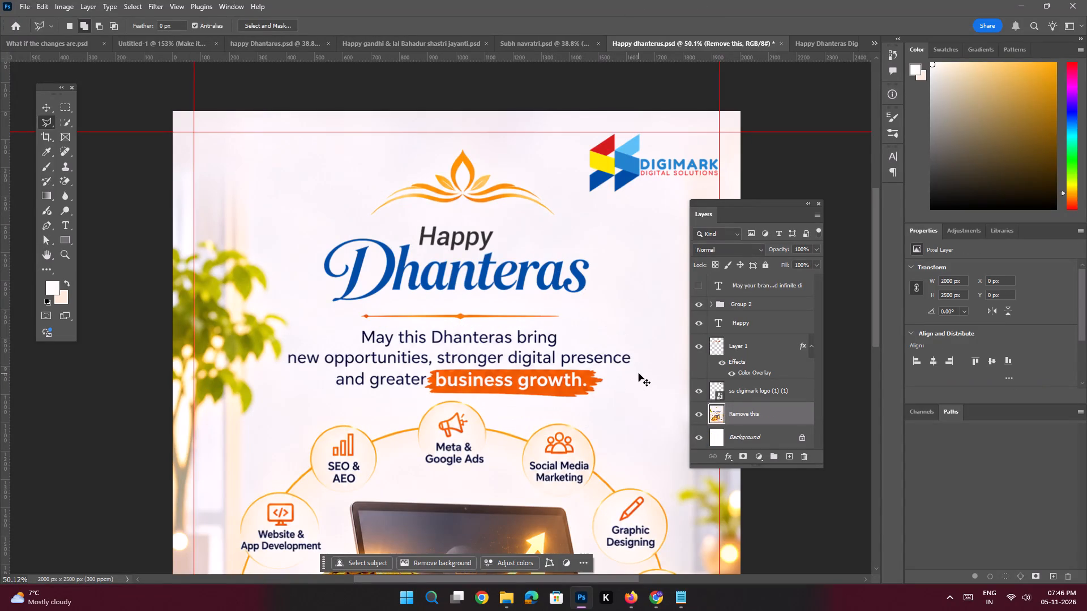
key(ctrl+shift+z)
key(shift+BackSpace)
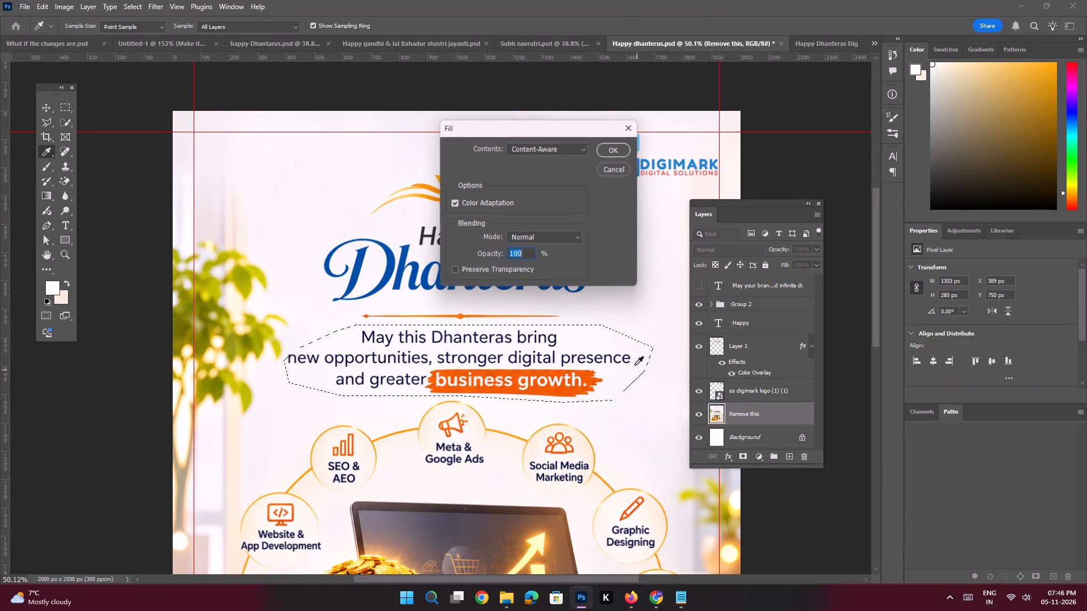
click(609, 148)
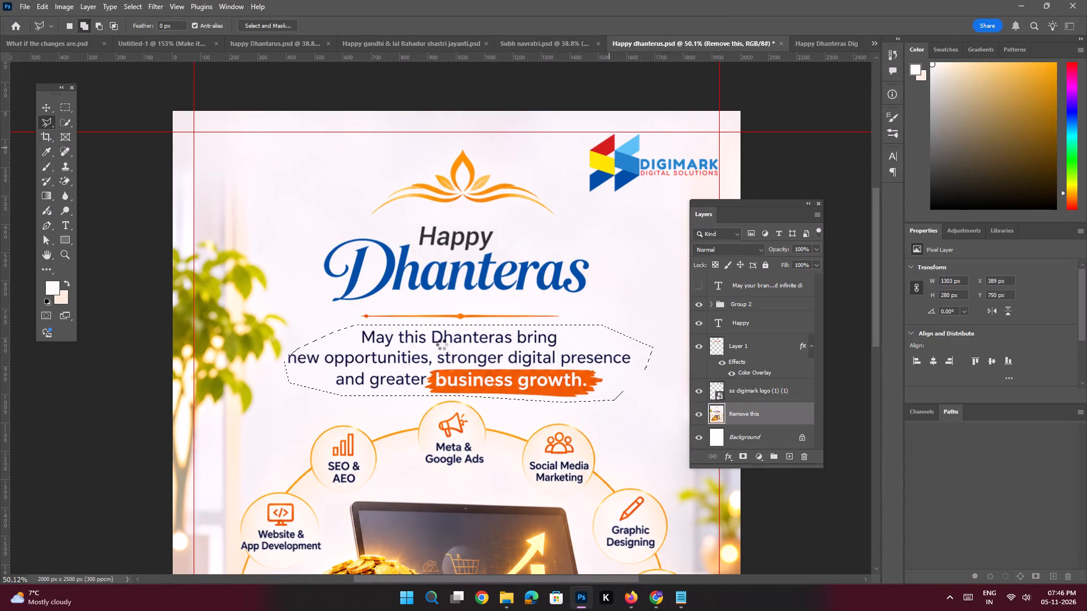
key(ctrl+d)
Lasso the leftover curved orange streak below the divider and erase it with a Content-Aware fill.
key(ctrl+space)
key(ctrl+space)
key(ctrl+space)
key(ctrl+space)
key(ctrl+space)
ctrl+drag(474, 329, 477, 333)
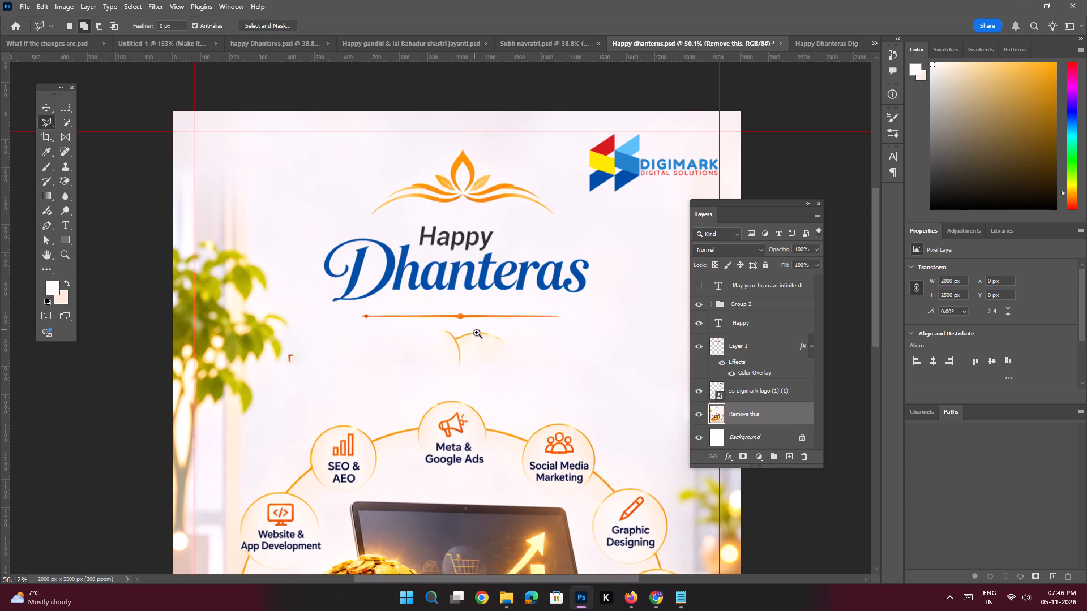
ctrl+drag(477, 333, 487, 351)
click(414, 352)
click(433, 324)
click(516, 327)
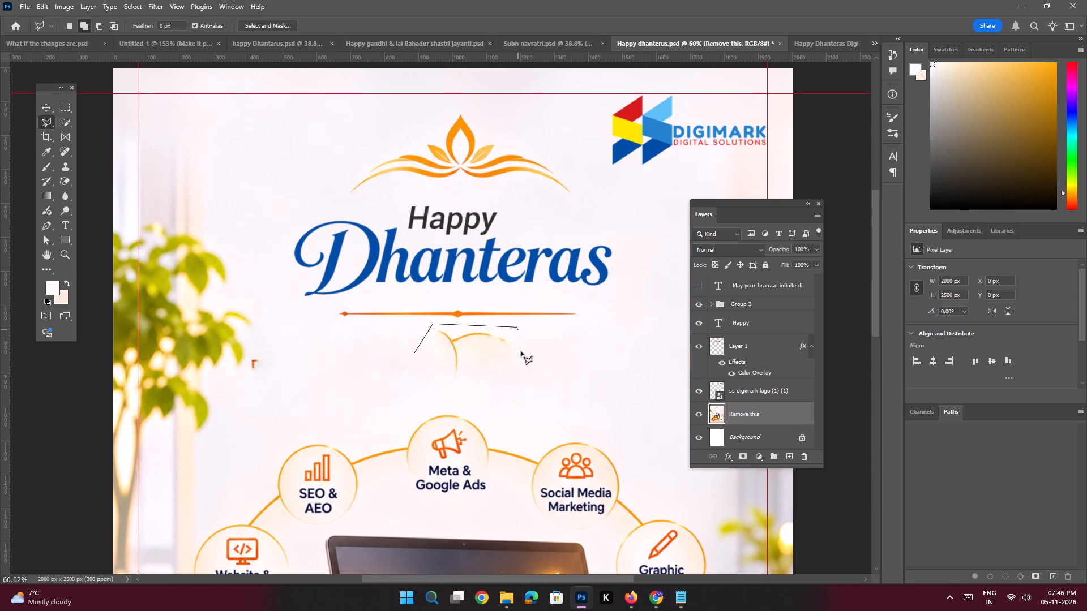
click(523, 360)
click(491, 382)
click(451, 390)
click(417, 385)
click(415, 351)
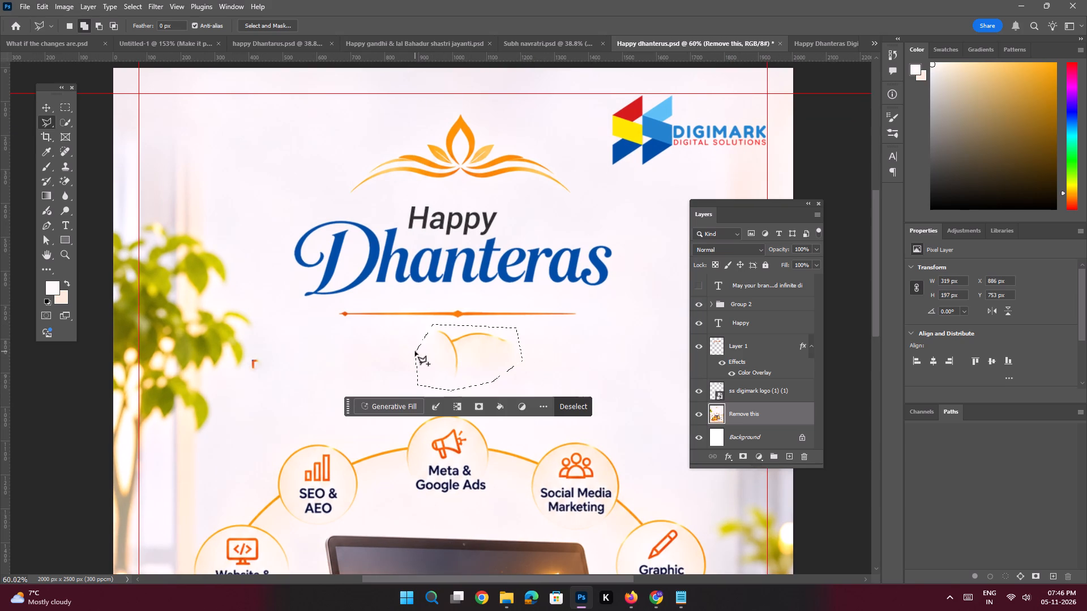
key(shift+BackSpace)
click(615, 154)
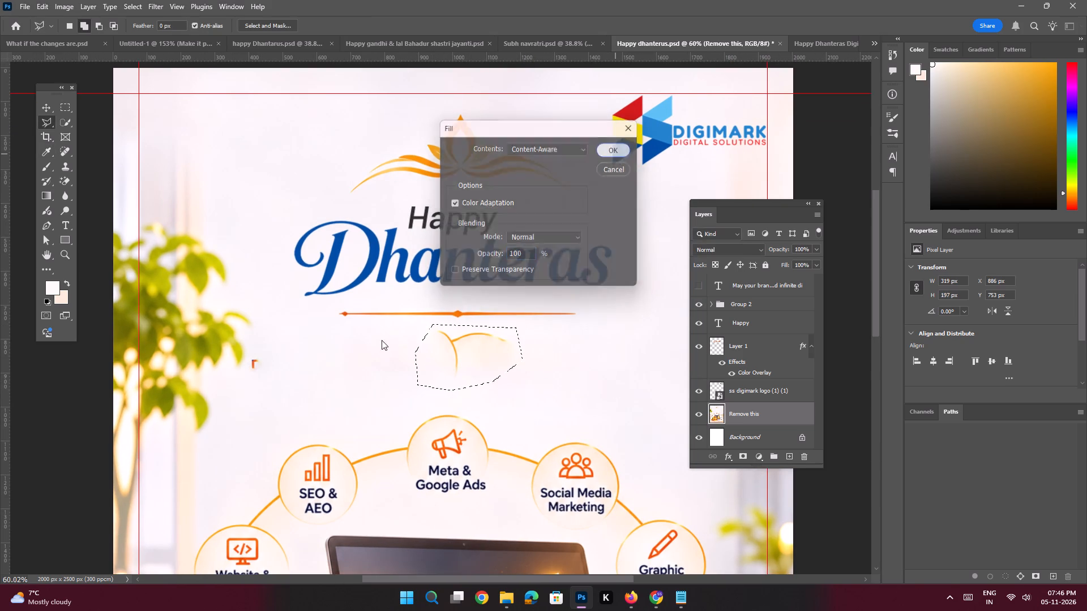
key(ctrl+d)
Lasso the small orange remnant beside the plant and erase it with a Content-Aware fill.
key(ctrl+space)
key(ctrl+space)
key(ctrl+space)
key(ctrl+space)
ctrl+drag(239, 372, 253, 386)
click(253, 381)
click(247, 371)
click(249, 358)
click(251, 350)
click(267, 350)
click(272, 369)
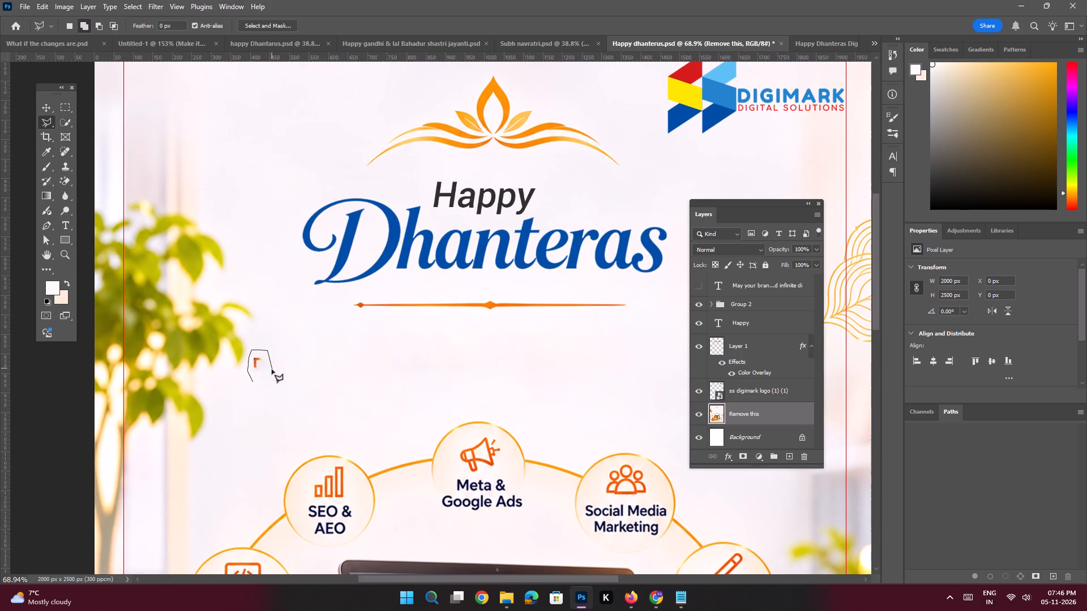
click(254, 380)
key(shift+BackSpace)
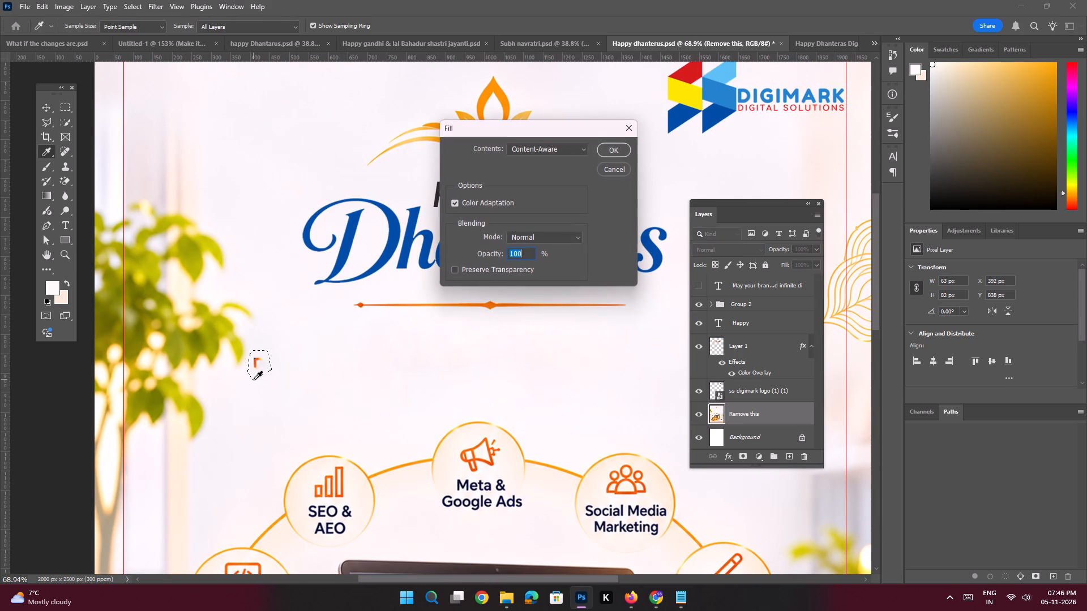
key(Return)
key(Return)
key(ctrl+d)
Show the hidden "May your brand shine" greeting layer again.
key(ctrl+space)
key(ctrl+space)
key(ctrl+space)
key(ctrl+space)
key(ctrl+space)
key(ctrl+space)
key(ctrl+space)
key(ctrl+space)
key(ctrl+space)
key(ctrl+space)
key(ctrl+space)
key(ctrl+space)
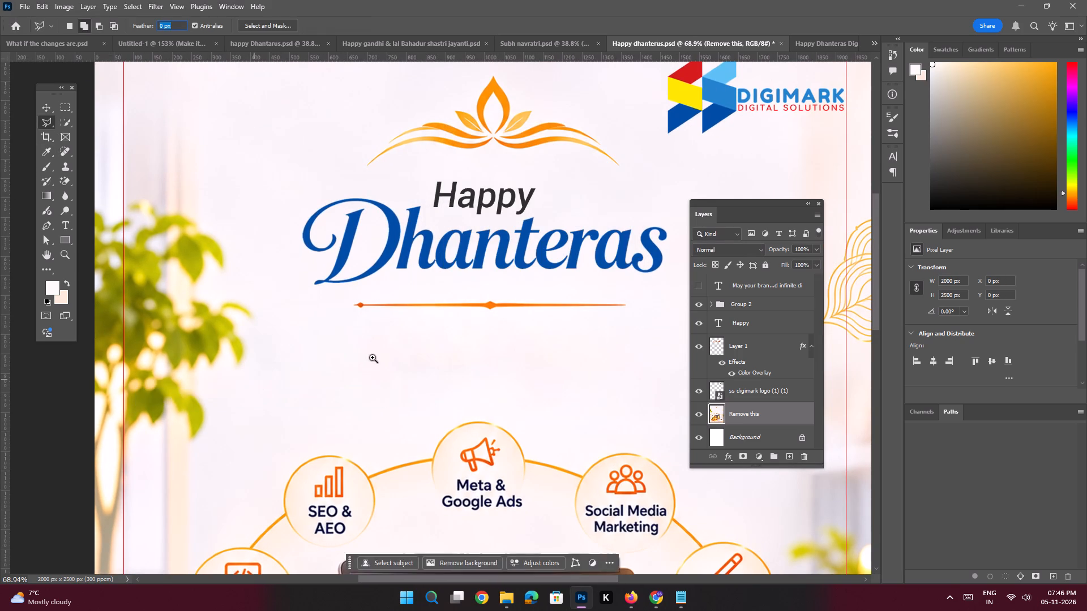
ctrl+drag(389, 351, 338, 337)
click(404, 334)
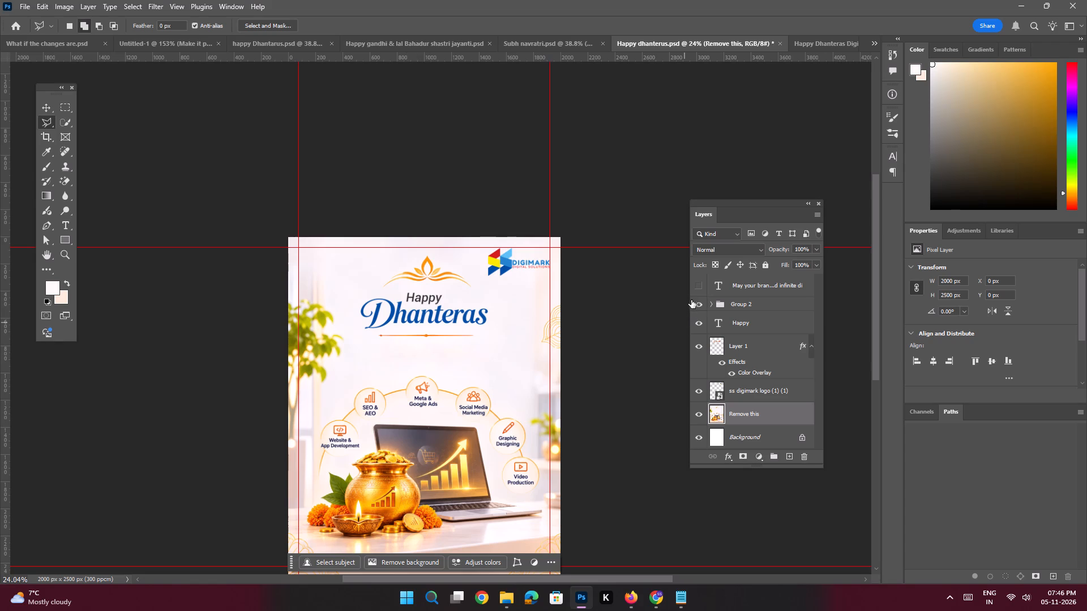
click(698, 286)
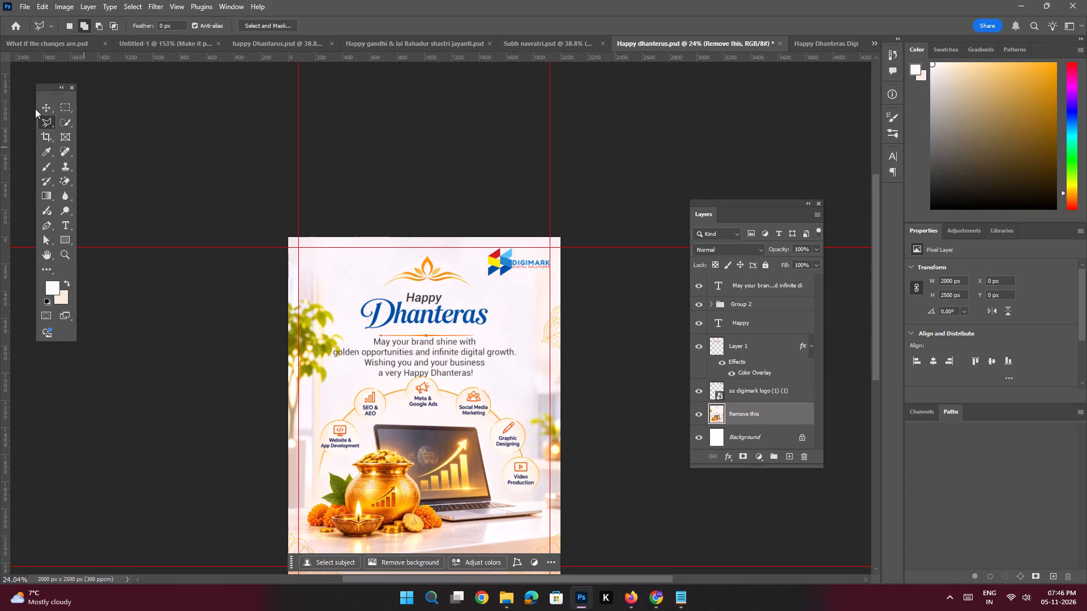
Format the greeting text as 5 pt Roboto Medium.
click(53, 107)
click(447, 362)
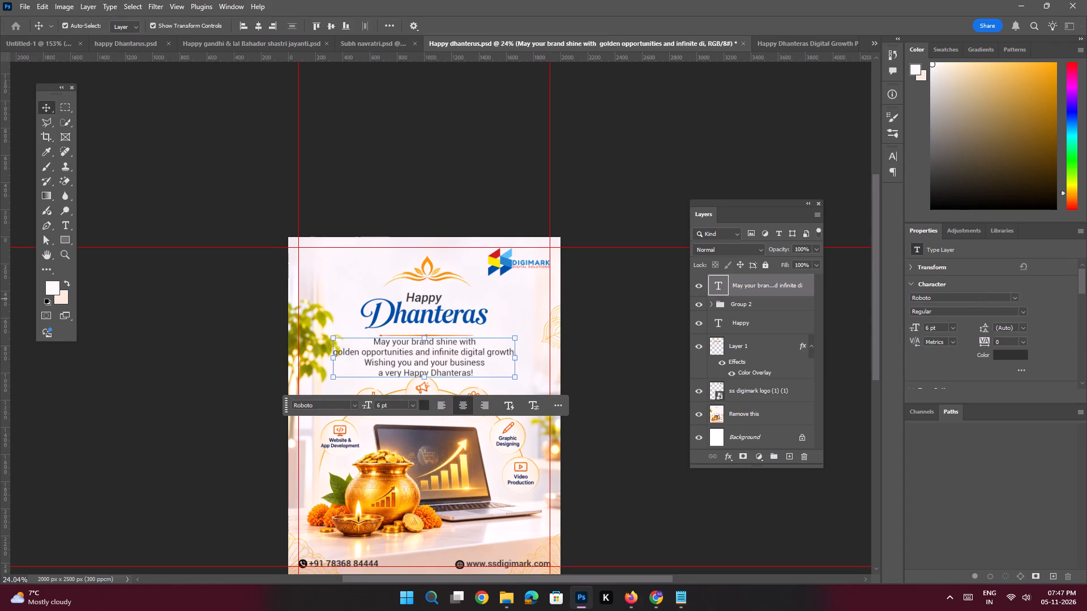
drag(928, 328, 911, 319)
key(5)
key(Return)
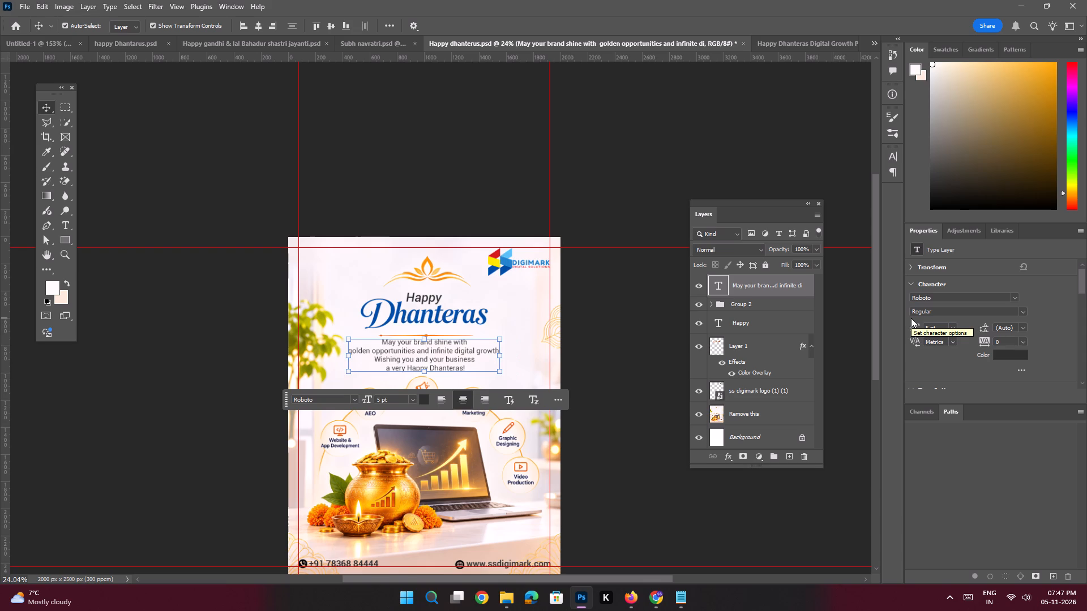
key(space)
ctrl+drag(431, 358, 464, 403)
shift+click(455, 352)
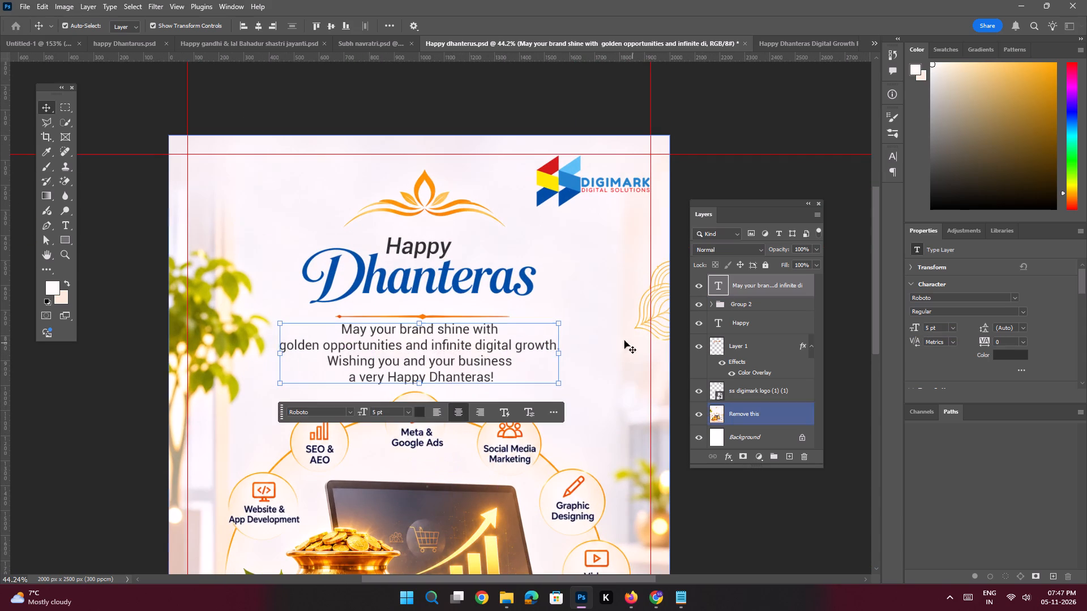
click(1024, 313)
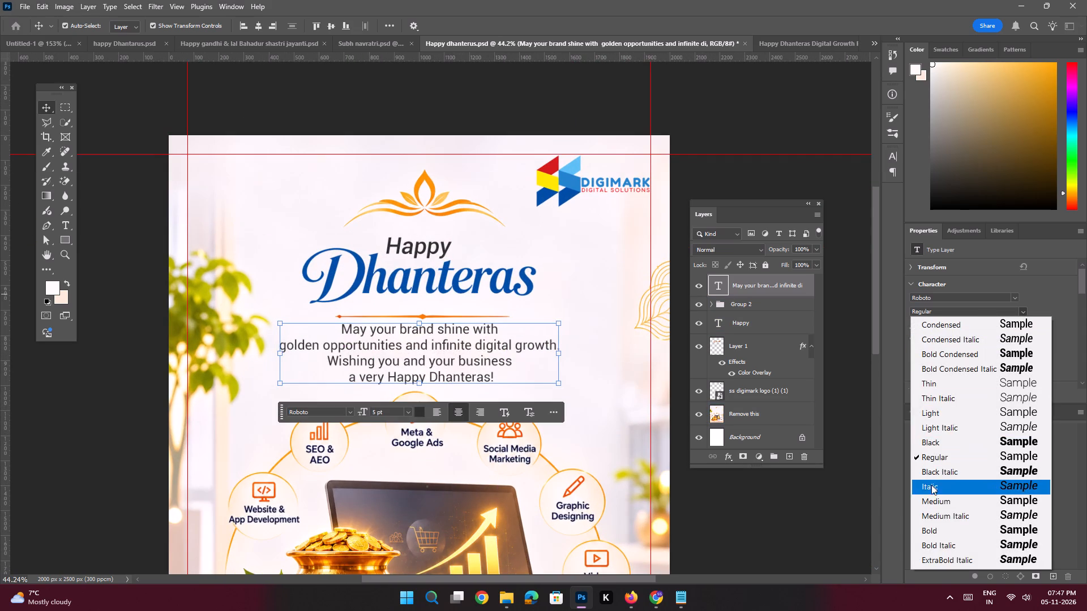
click(934, 500)
Deselect the greeting layer and save the poster file.
key(space)
ctrl+drag(471, 333, 441, 328)
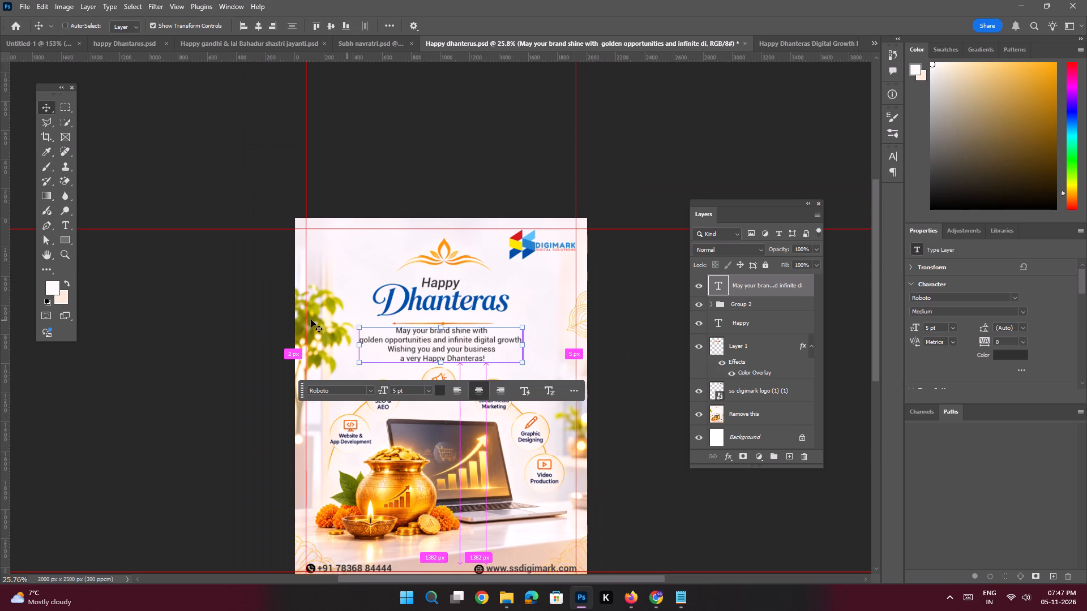
click(236, 332)
key(ctrl+space)
key(ctrl+space)
key(ctrl+space)
key(ctrl+space)
key(ctrl+space)
key(ctrl+space)
key(ctrl+space)
key(ctrl+space)
ctrl+drag(487, 341, 497, 353)
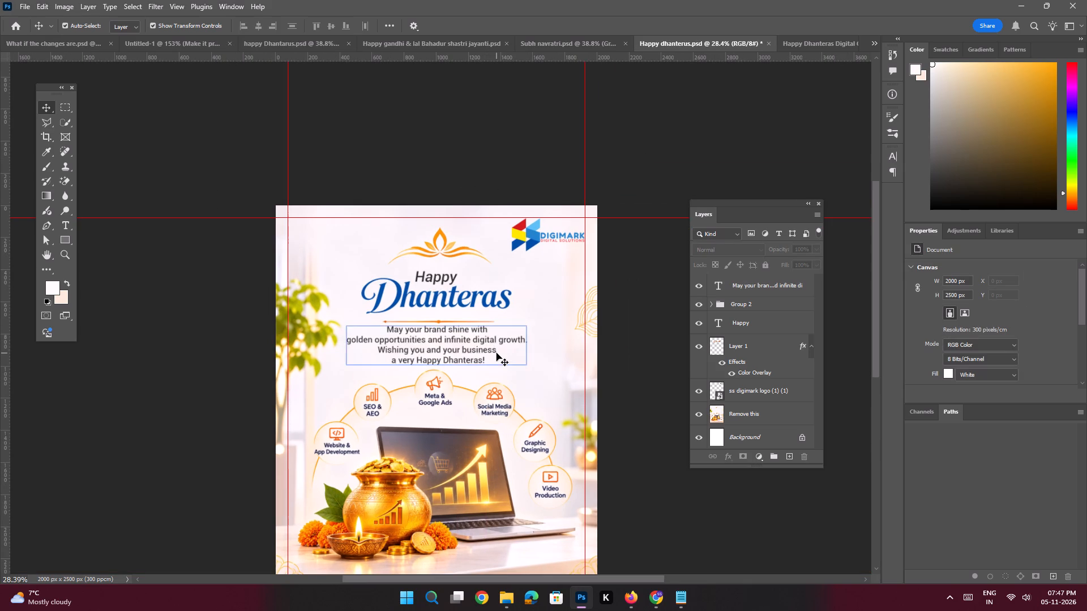
key(ctrl+s)
Rebreak the greeting so its first line reads "May your brand shine with golden opportunities" and "and infinite digital growth." starts the second.
key(space)
key(space)
key(space)
key(space)
key(space)
key(space)
key(space)
key(space)
key(space)
key(space)
key(space)
key(space)
key(space)
key(space)
key(space)
key(space)
key(space)
key(space)
key(space)
key(space)
drag(495, 367, 490, 269)
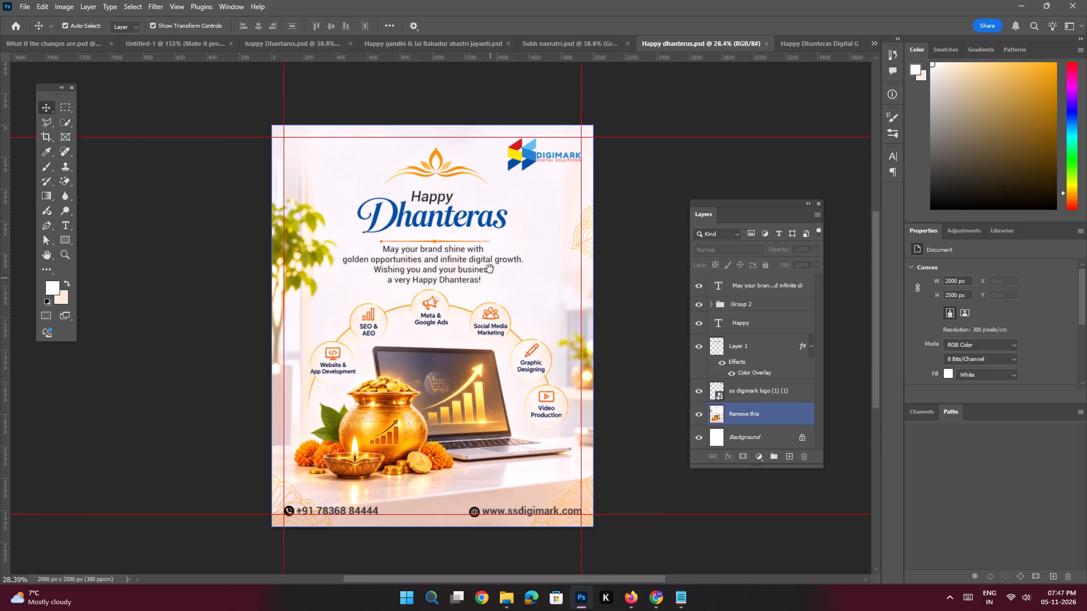
drag(490, 269, 490, 273)
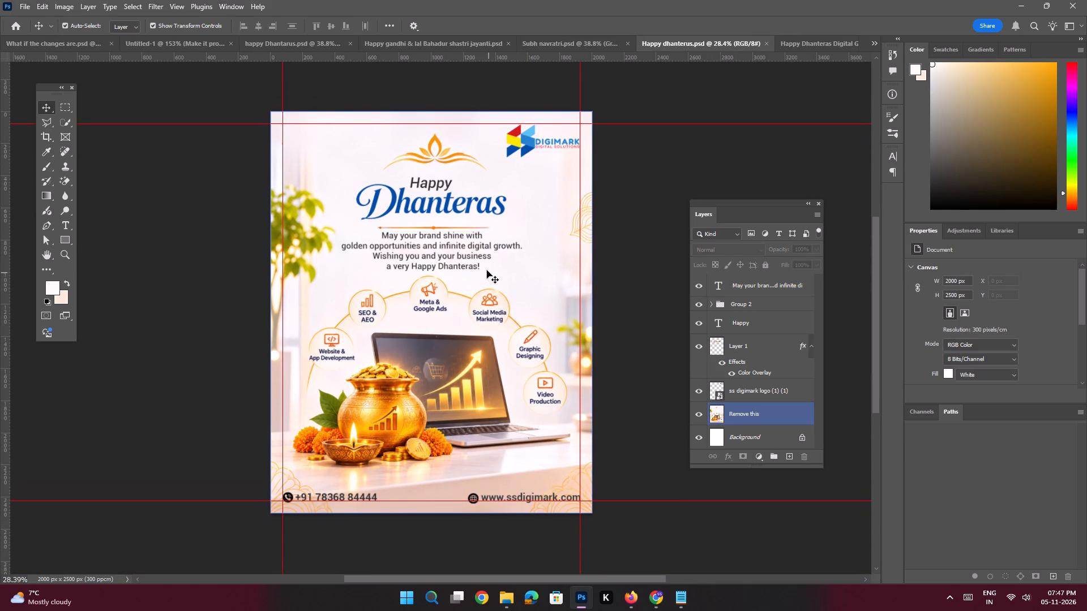
double_click(451, 252)
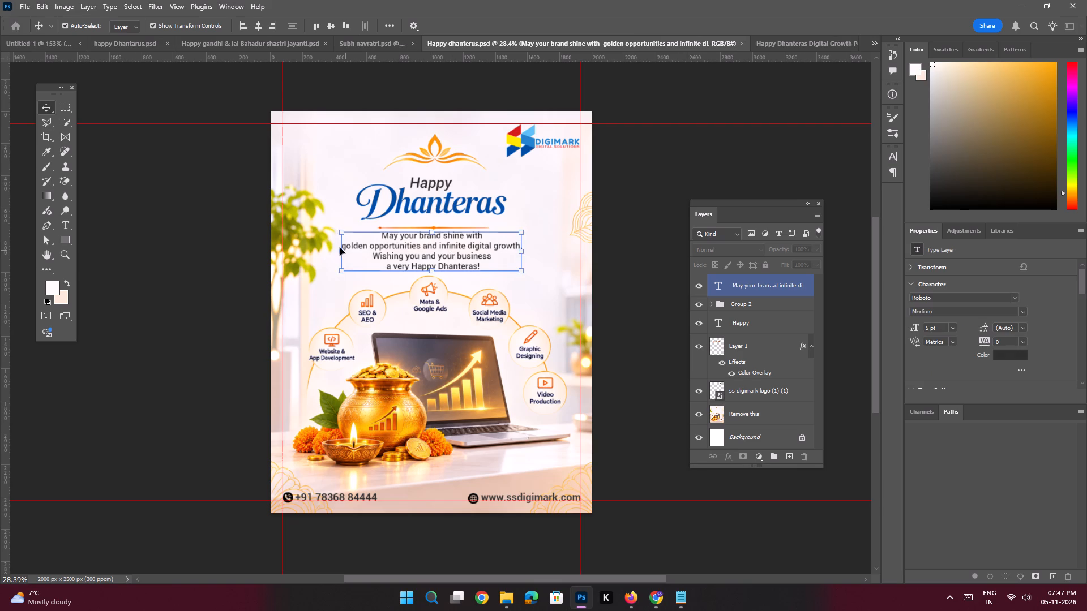
click(341, 247)
key(BackSpace)
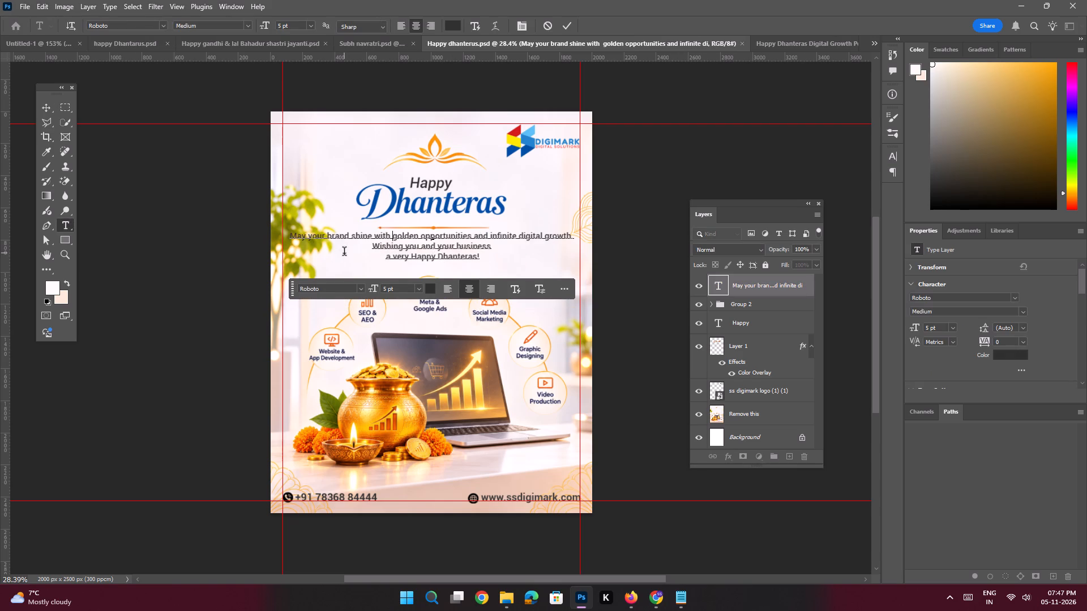
click(474, 239)
key(Return)
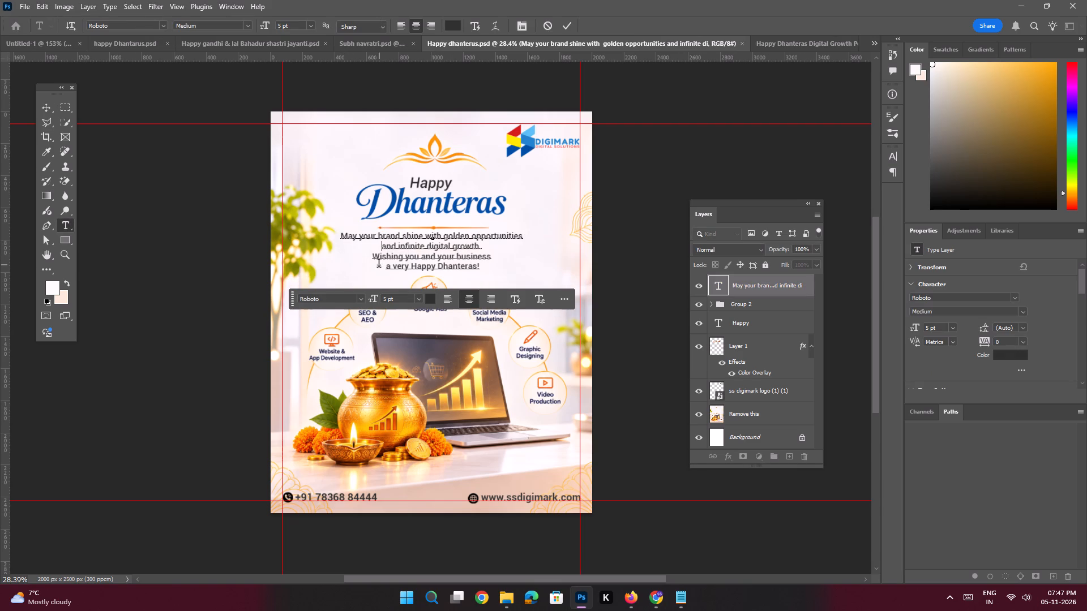
Join "Wishing you and" directly onto the second greeting line and make "your business a very Happy Dhanteras!" the third line.
click(373, 261)
key(BackSpace)
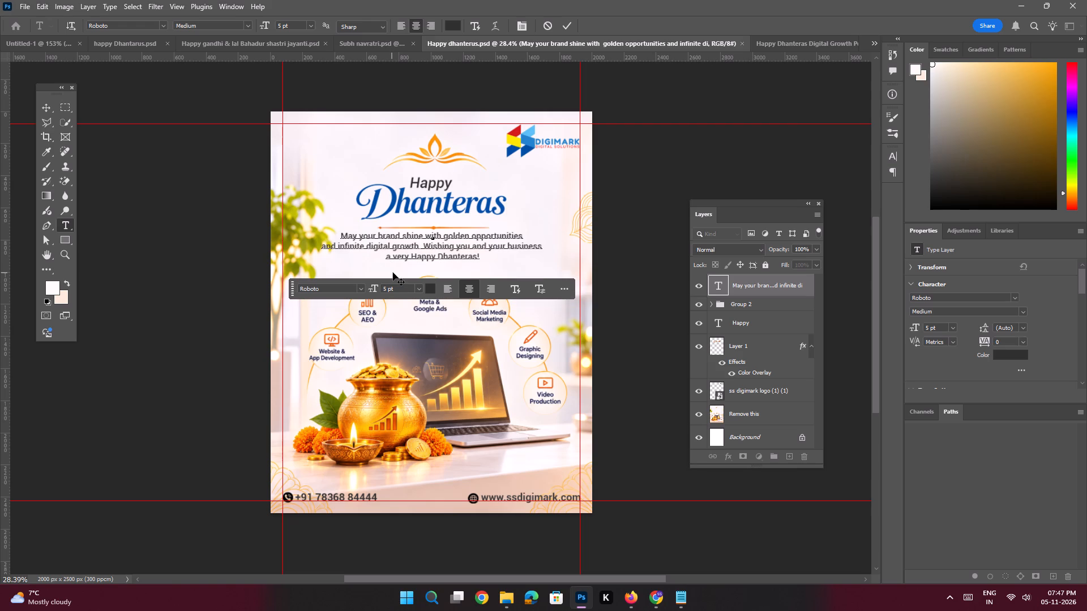
key(BackSpace)
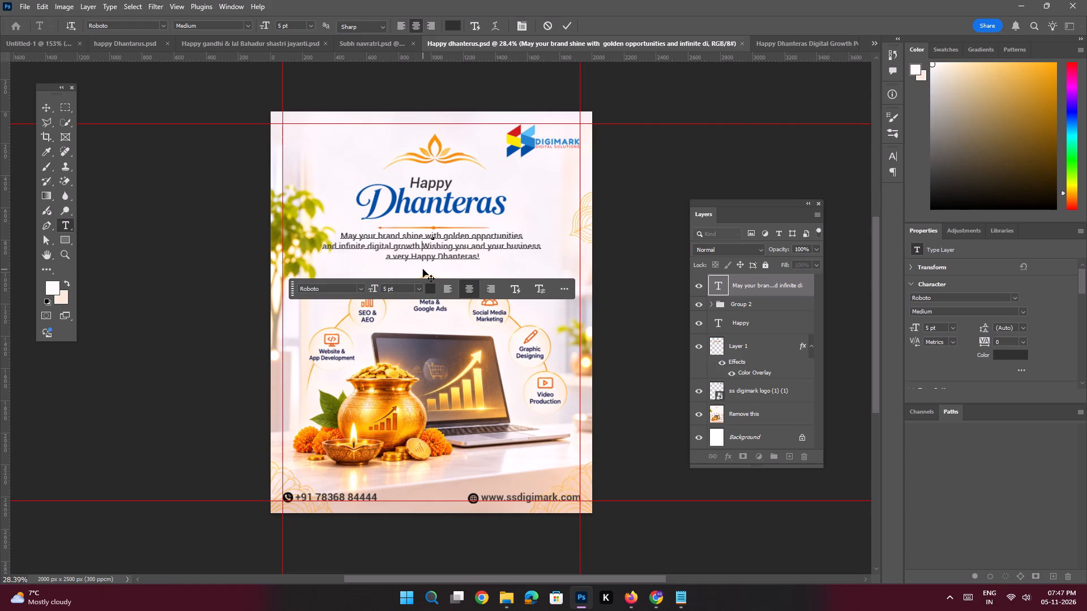
click(489, 249)
key(Return)
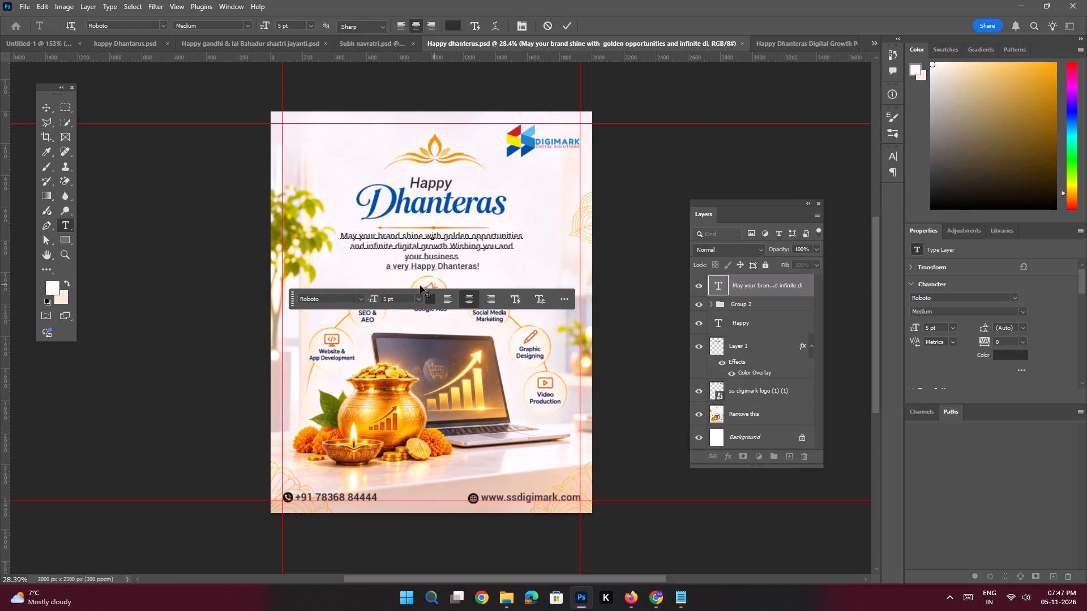
click(387, 268)
key(BackSpace)
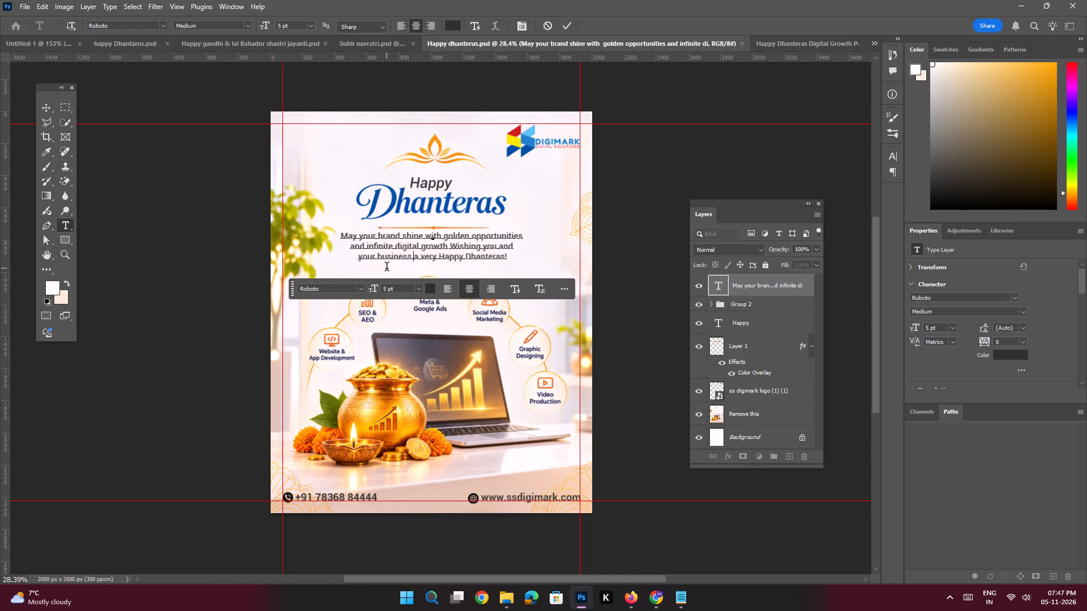
key(Return)
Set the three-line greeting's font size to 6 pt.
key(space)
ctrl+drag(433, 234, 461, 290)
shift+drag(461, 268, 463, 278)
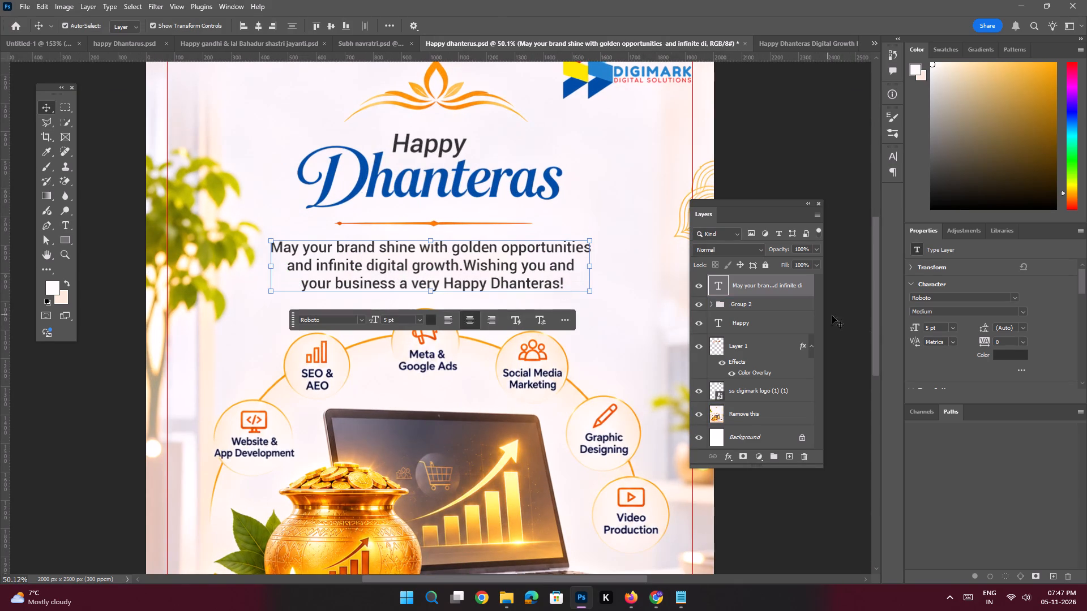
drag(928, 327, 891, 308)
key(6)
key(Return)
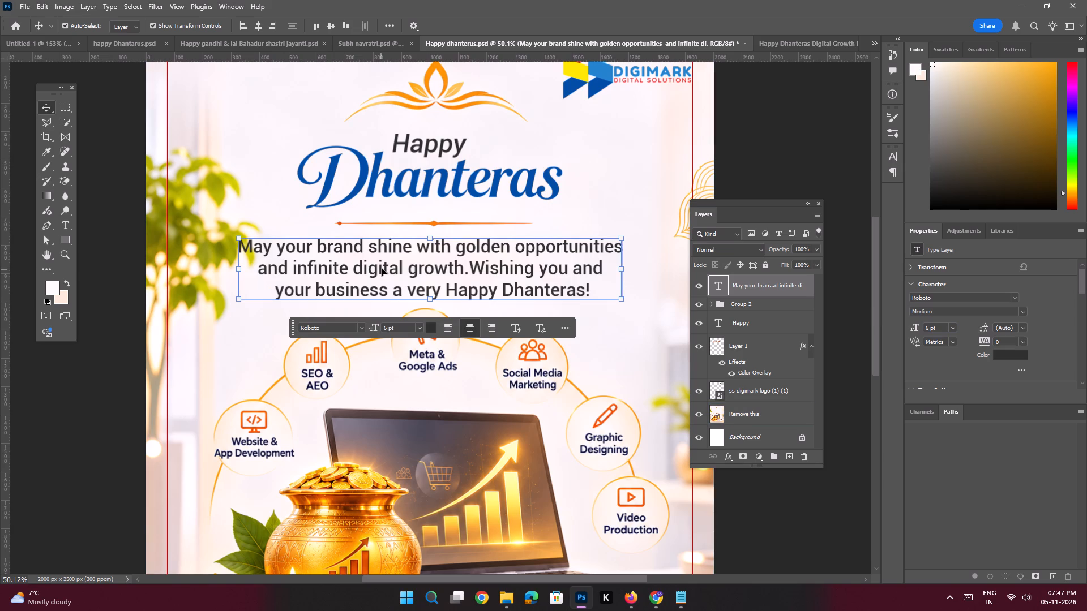
Shift the greeting slightly sideways to centre it under the divider and set its font size to 5.5 pt.
shift+click(382, 268)
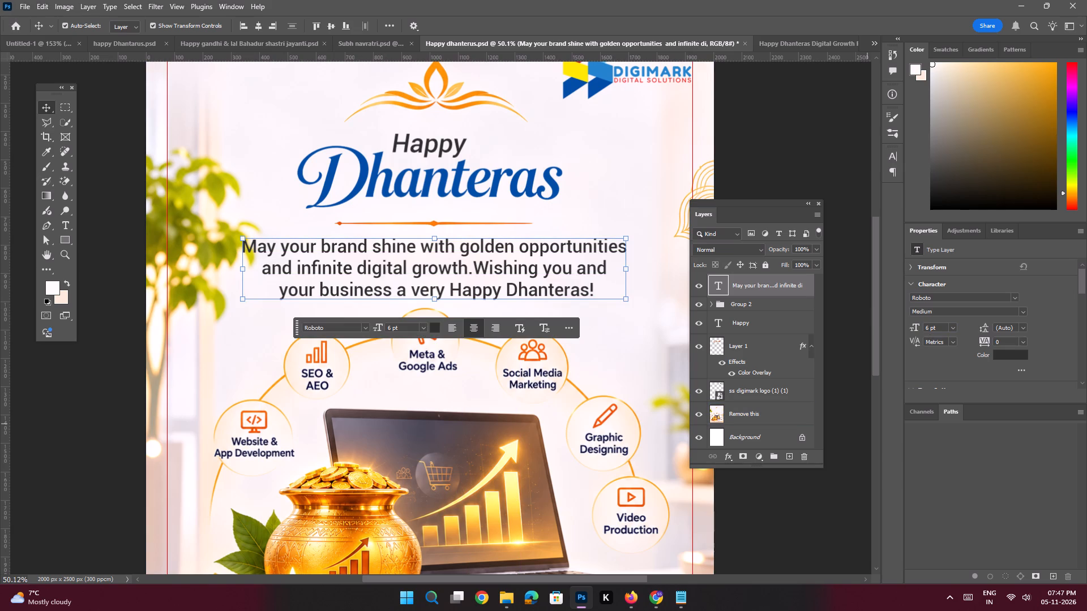
drag(931, 328, 901, 312)
text(5.5)
key(Return)
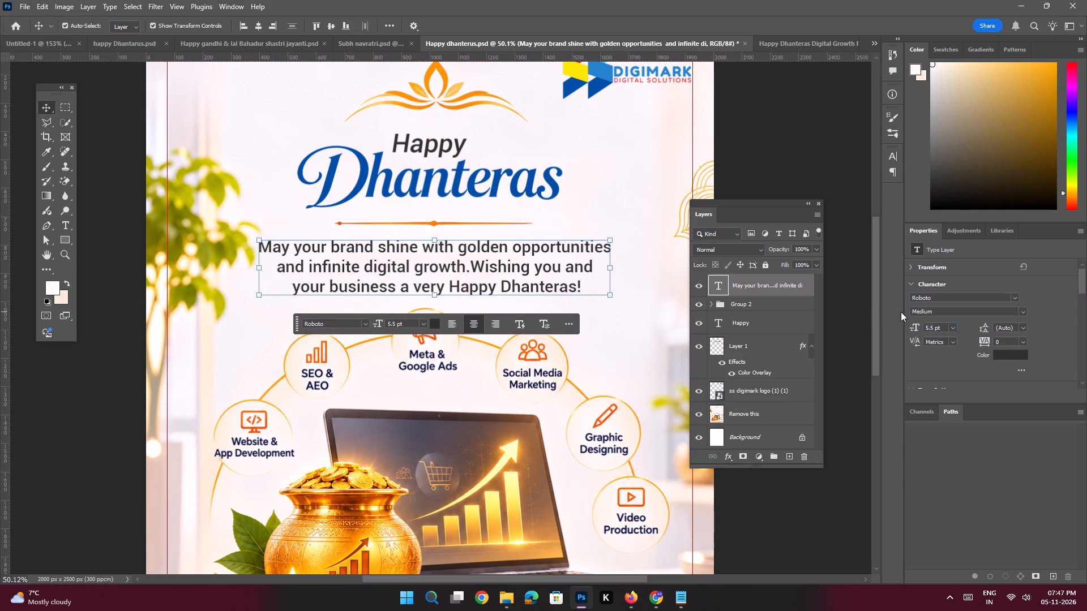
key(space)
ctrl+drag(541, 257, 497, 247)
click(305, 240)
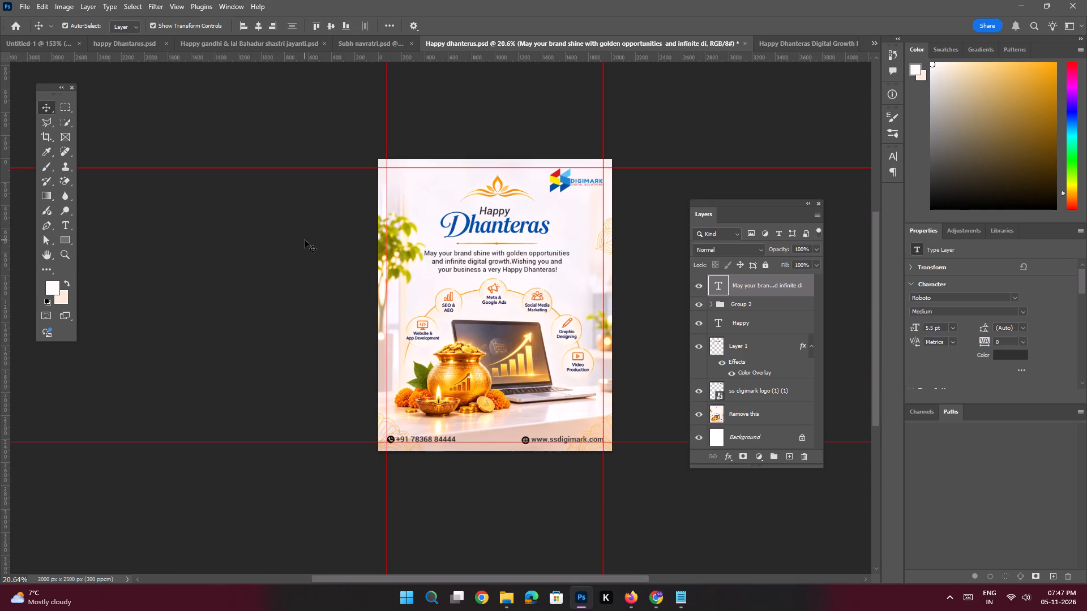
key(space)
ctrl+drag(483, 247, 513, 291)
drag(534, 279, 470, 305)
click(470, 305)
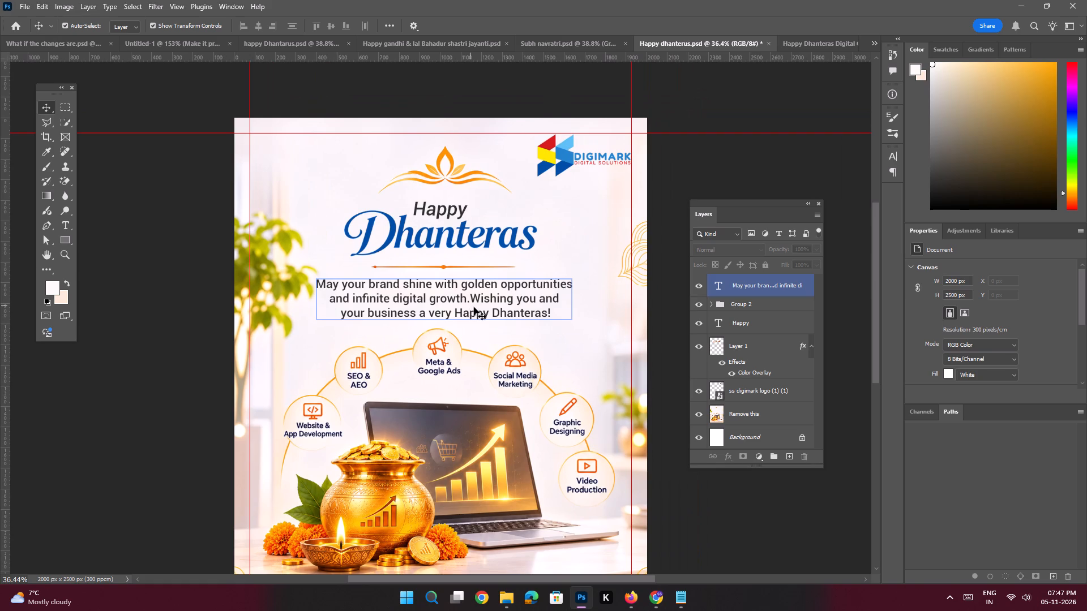
Lasso the blurred plant at the poster's left edge on the "Remove this" layer and run Generative Fill with the prompt "Fill this image".
shift+click(474, 307)
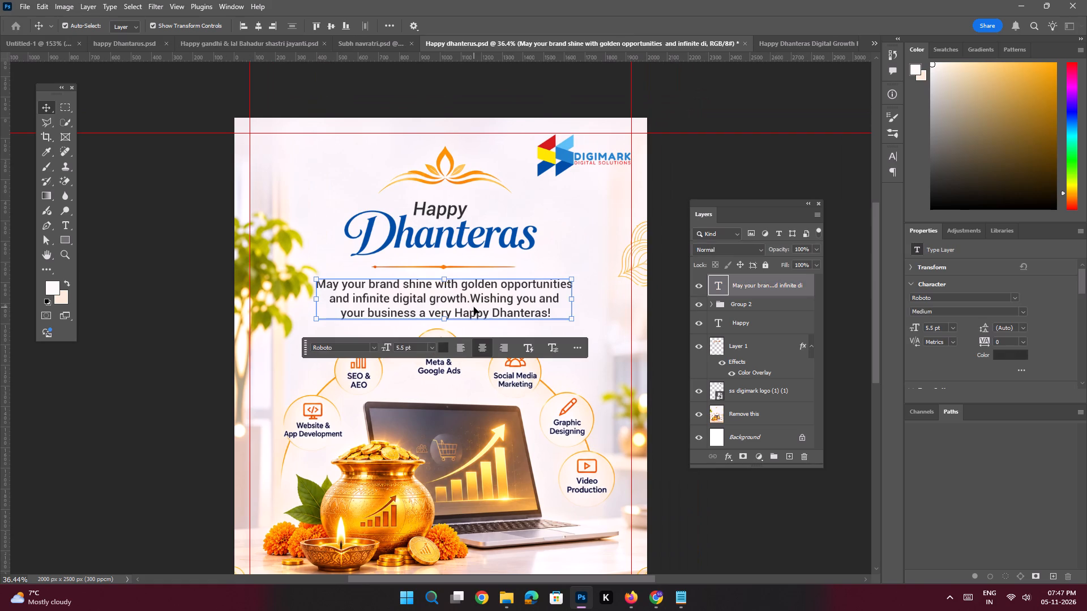
shift+click(474, 307)
key(space)
key(space)
key(space)
key(space)
key(space)
key(space)
key(space)
key(space)
key(space)
key(space)
drag(409, 291, 425, 294)
ctrl+drag(292, 254, 305, 273)
click(313, 208)
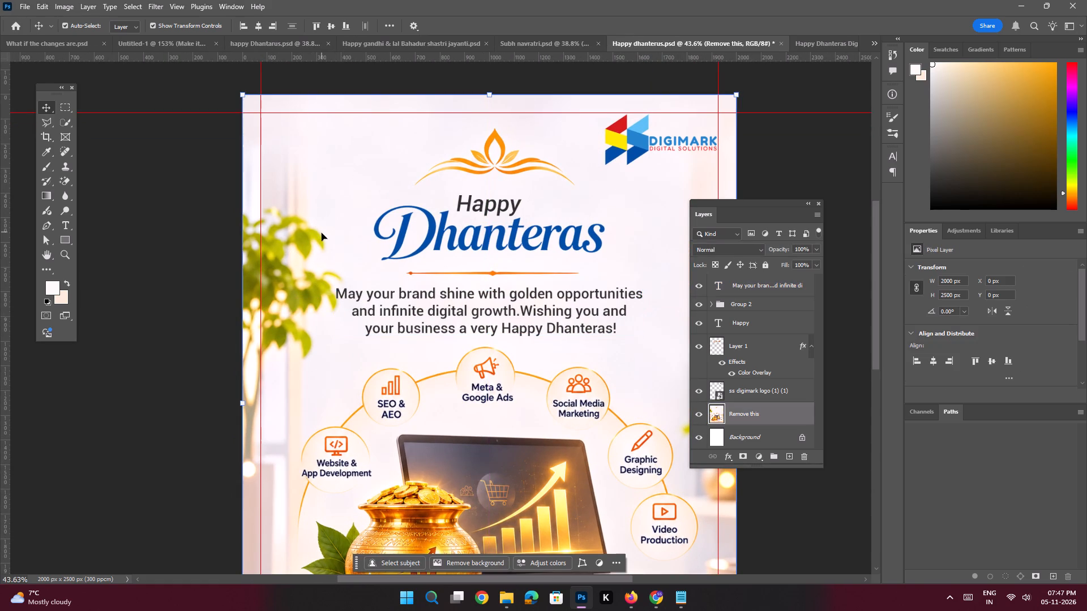
click(42, 122)
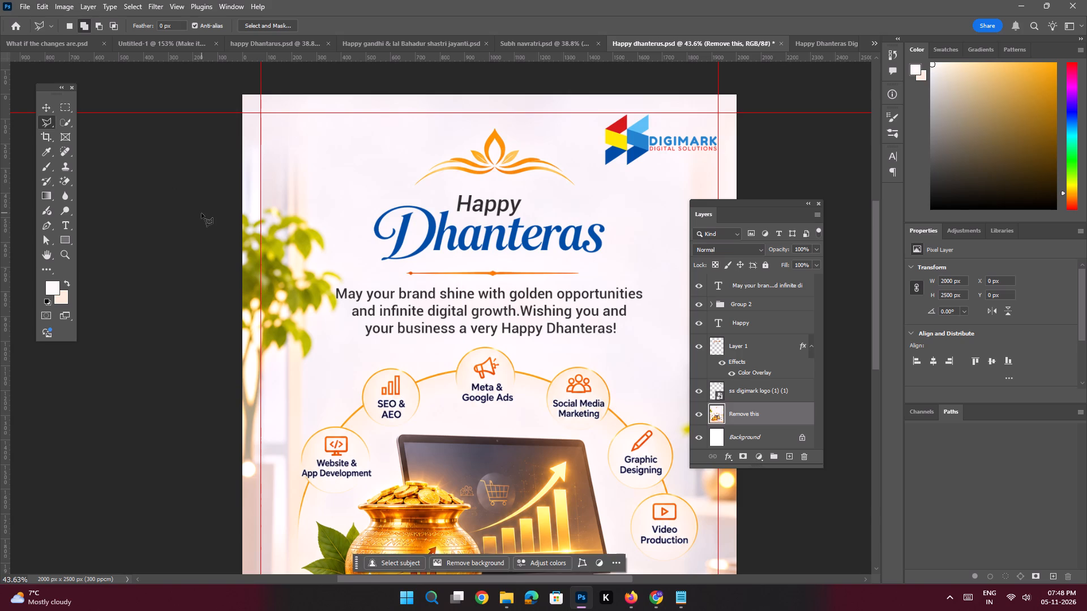
click(202, 213)
click(280, 200)
click(342, 218)
click(346, 263)
drag(357, 287, 353, 298)
drag(320, 371, 311, 378)
click(264, 414)
drag(264, 459, 260, 464)
click(259, 479)
drag(247, 487, 239, 487)
drag(228, 481, 225, 471)
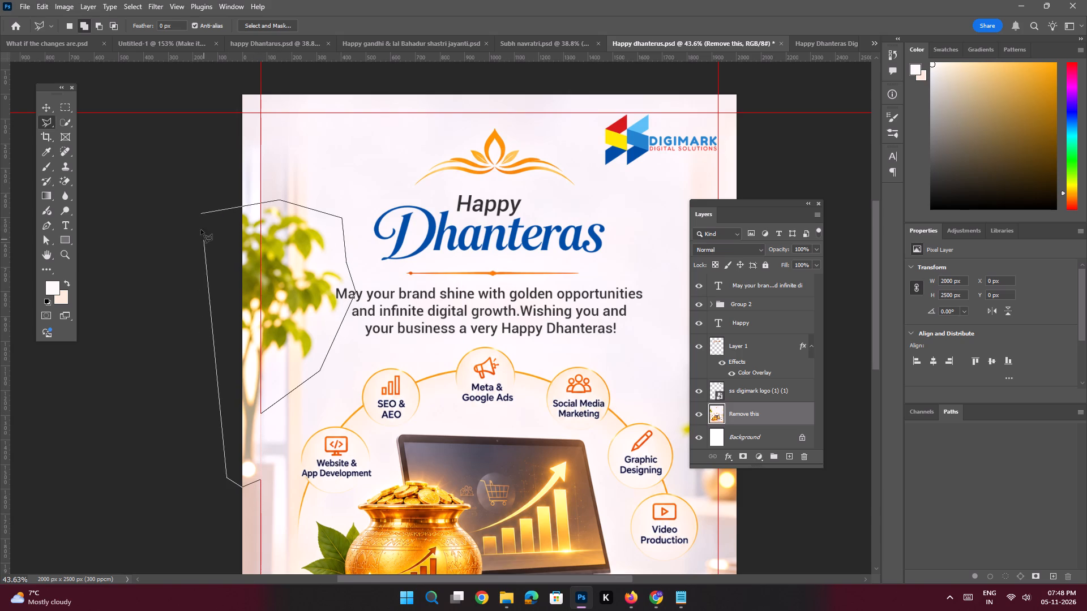
double_click(198, 211)
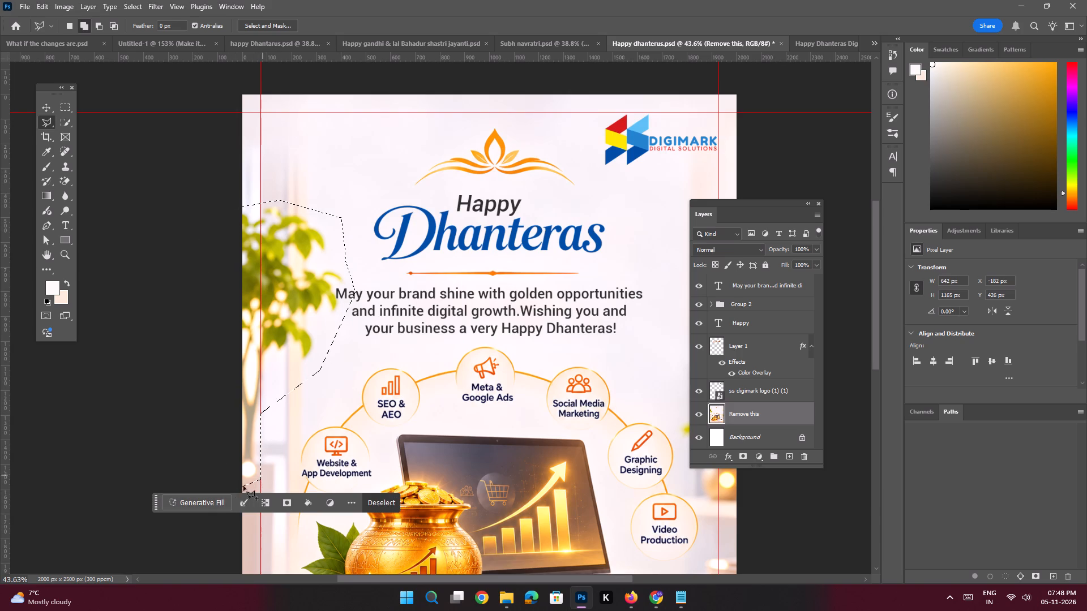
click(221, 500)
text(Fill this image)
key(space)
key(Return)
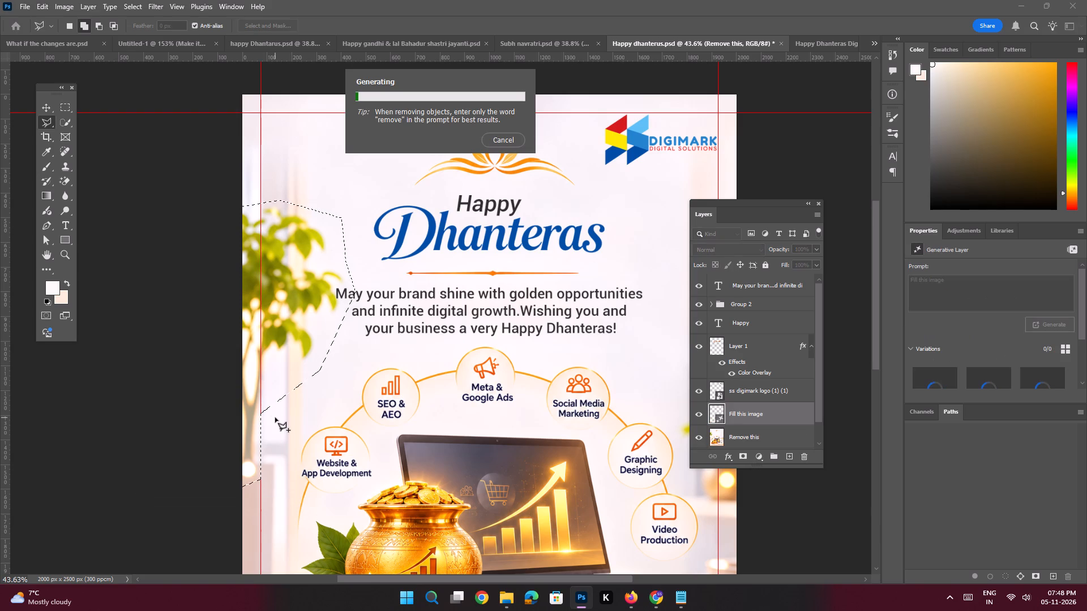
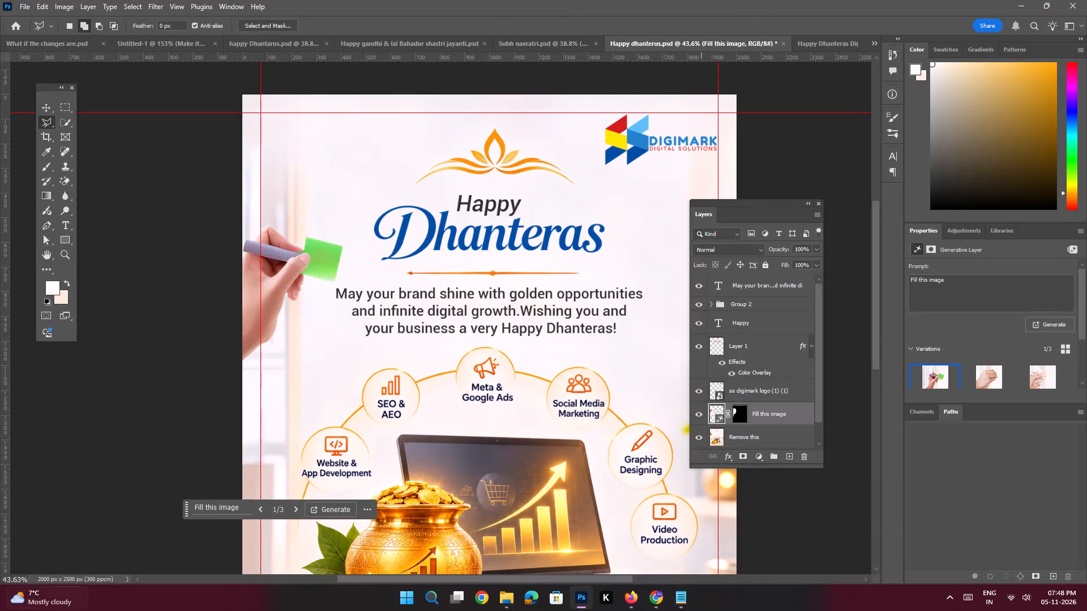
Undo the Generative Fill over the plant at the poster's left edge and clear the selection.
key(ctrl+z)
key(ctrl+d)
Save the poster document with the original plant background restored.
key(ctrl+space)
key(ctrl+space)
key(ctrl+space)
key(ctrl+space)
key(ctrl+space)
key(ctrl+space)
key(ctrl+space)
key(ctrl+space)
key(ctrl+space)
key(ctrl+space)
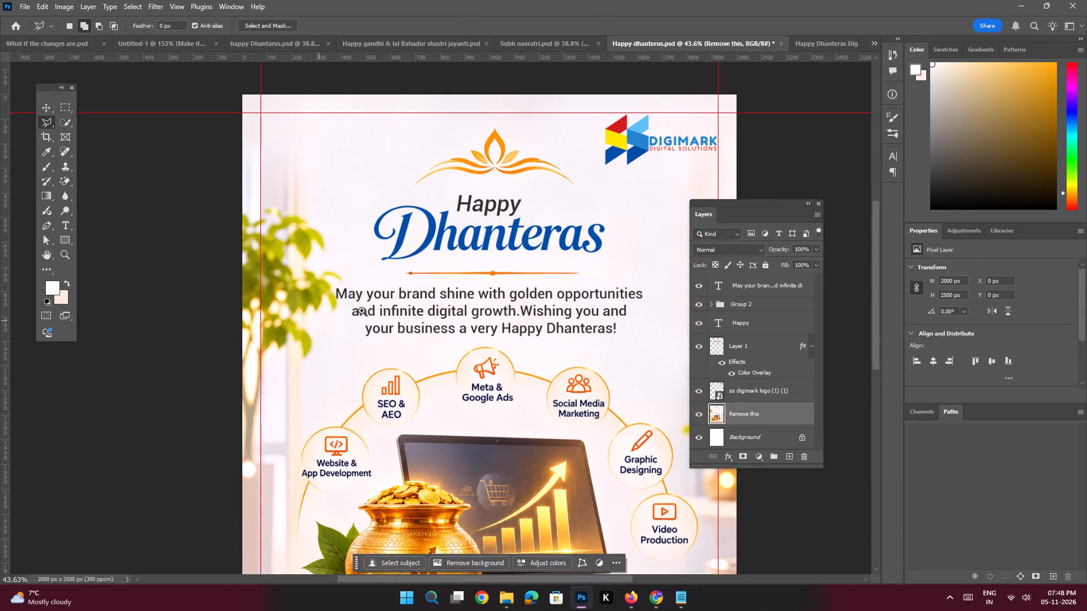
ctrl+drag(363, 310, 332, 300)
key(ctrl+s)
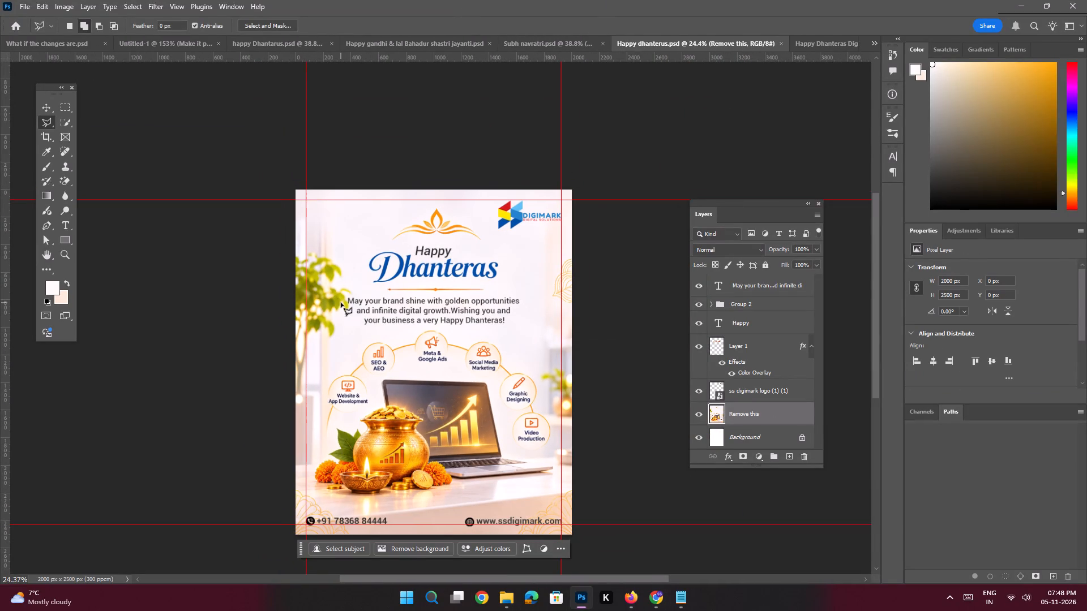
Export the poster as a 2000 x 2500 px PNG at 100% scale and save the exported file.
key(ctrl+alt+shift+w)
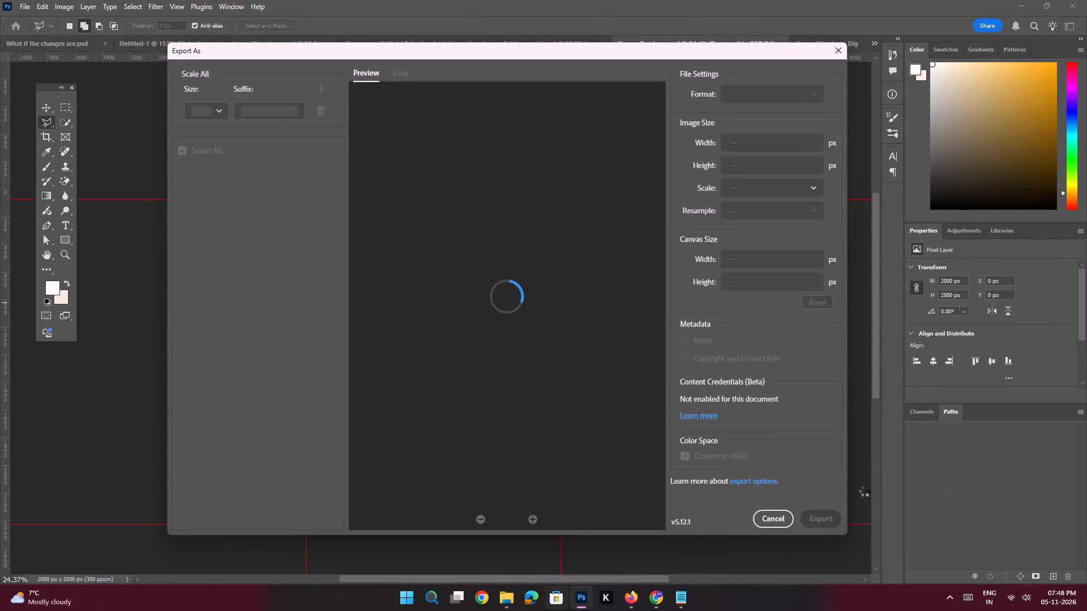
click(824, 519)
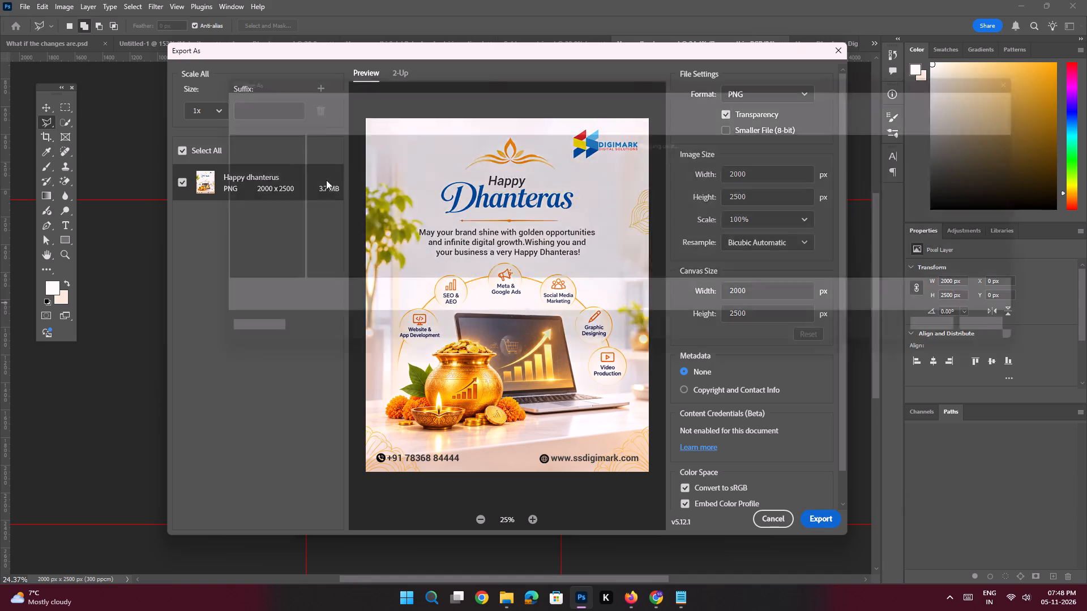
click(973, 343)
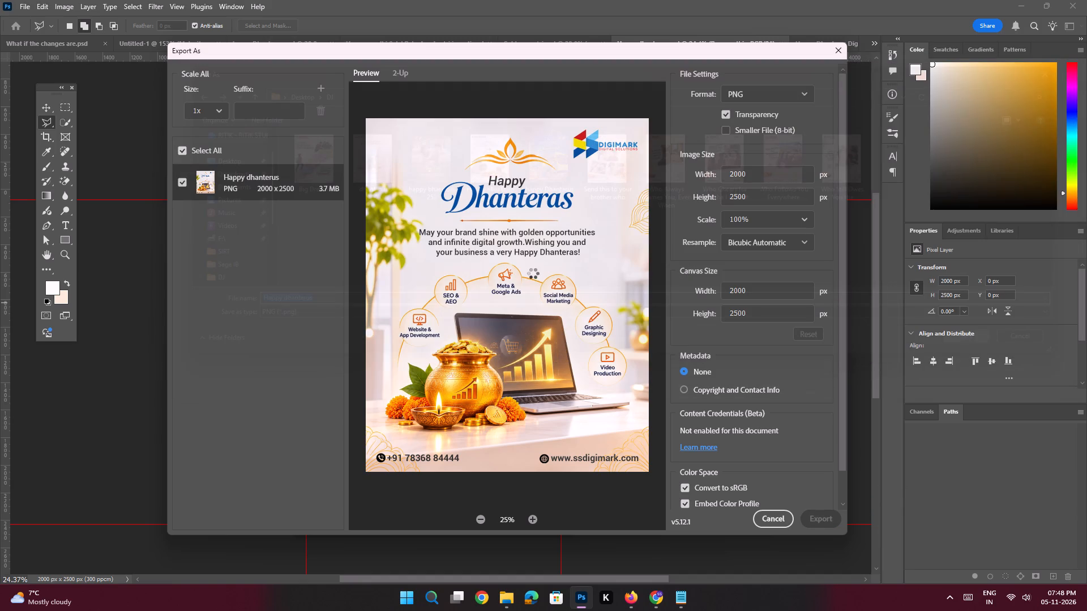